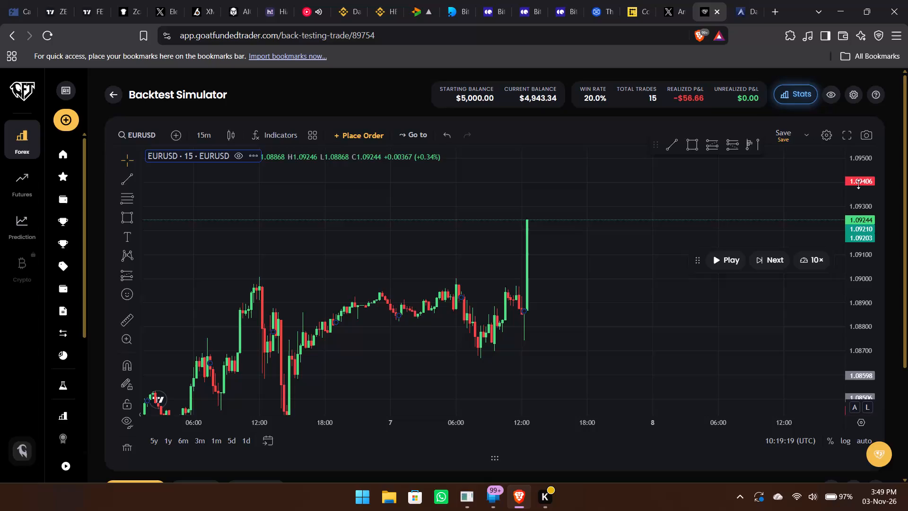
Review the session's backtest statistics, from the overview figures to the pair daily distribution, and return to the simulator chart.
left_click_drag(858, 184, 863, 226)
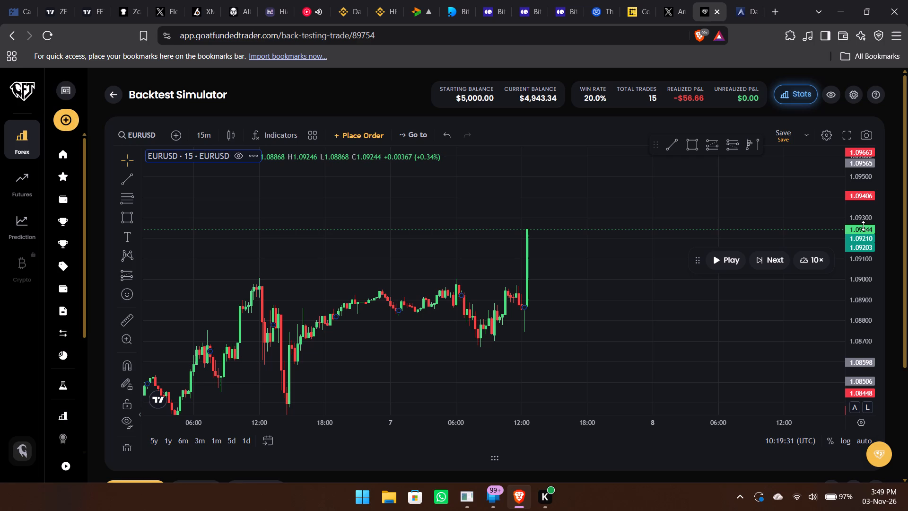
left_click(794, 92)
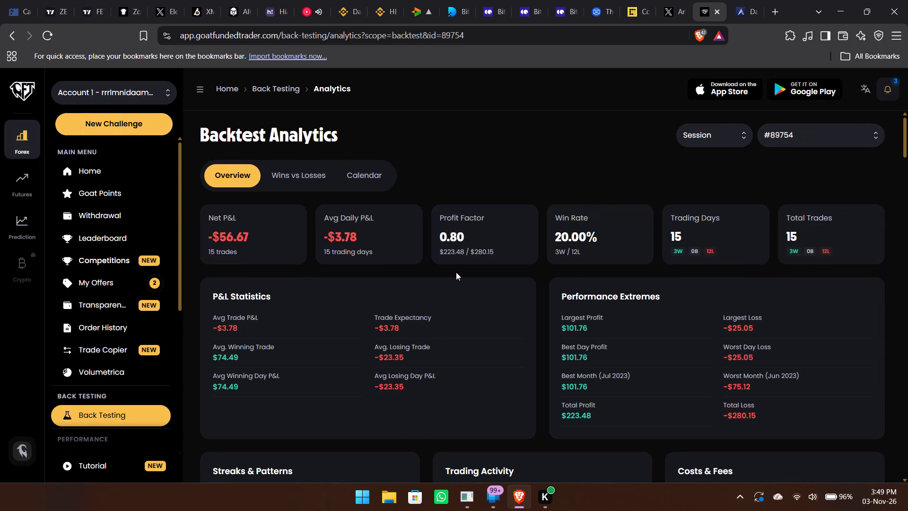
scroll(456, 272, "down", 3)
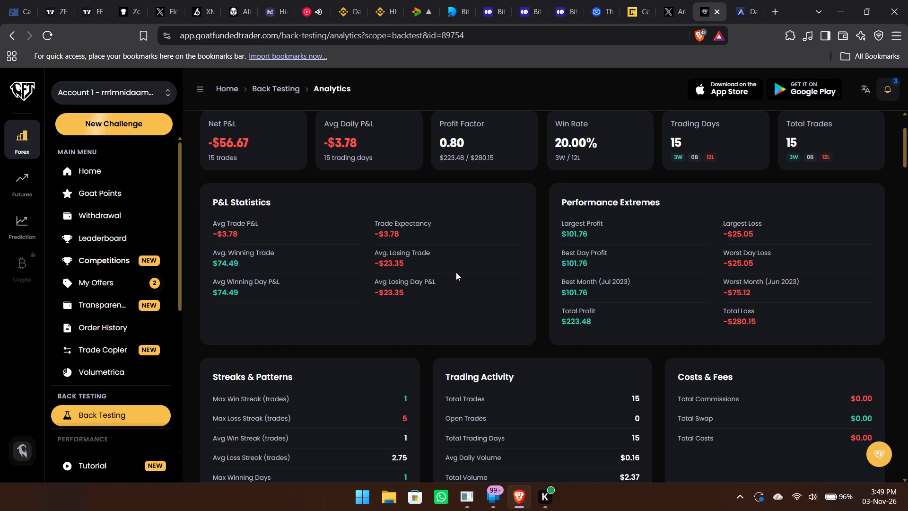
scroll(456, 272, "down", 3)
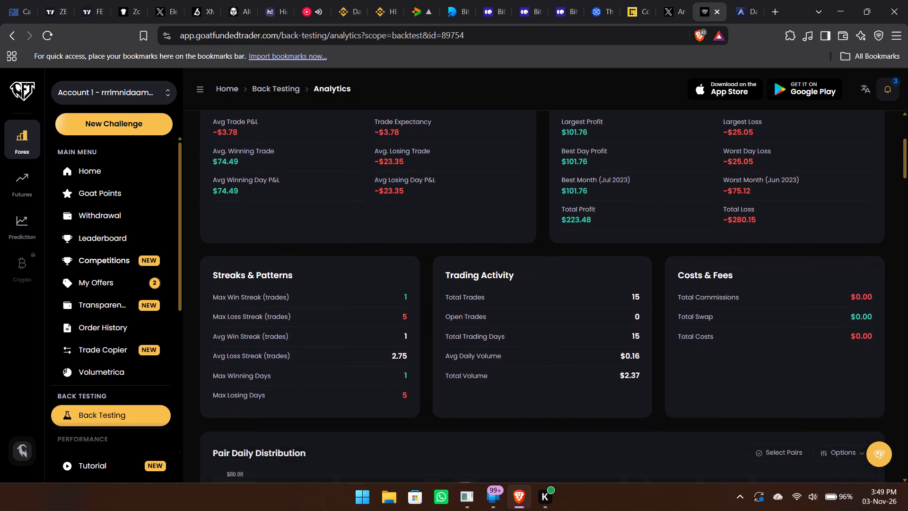
scroll(456, 272, "down", 4)
scroll(456, 272, "up", 1)
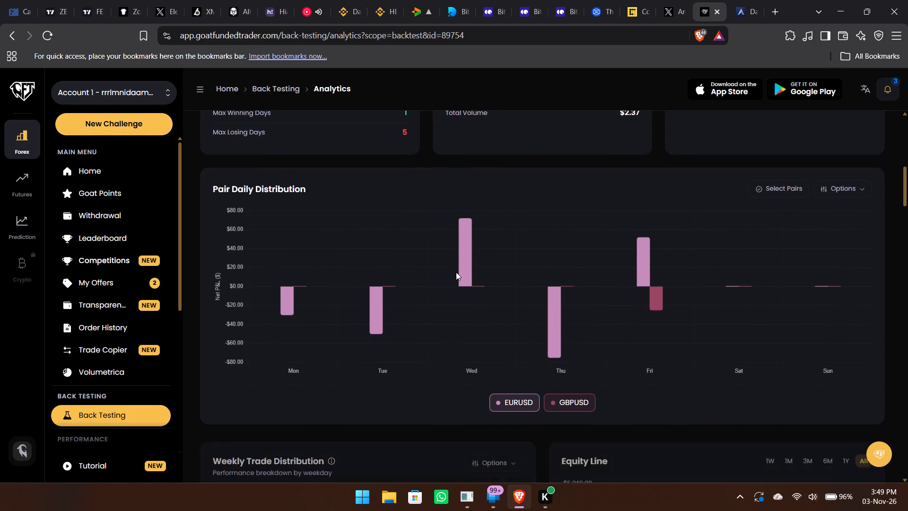
scroll(456, 272, "up", 1)
scroll(456, 272, "down", 4)
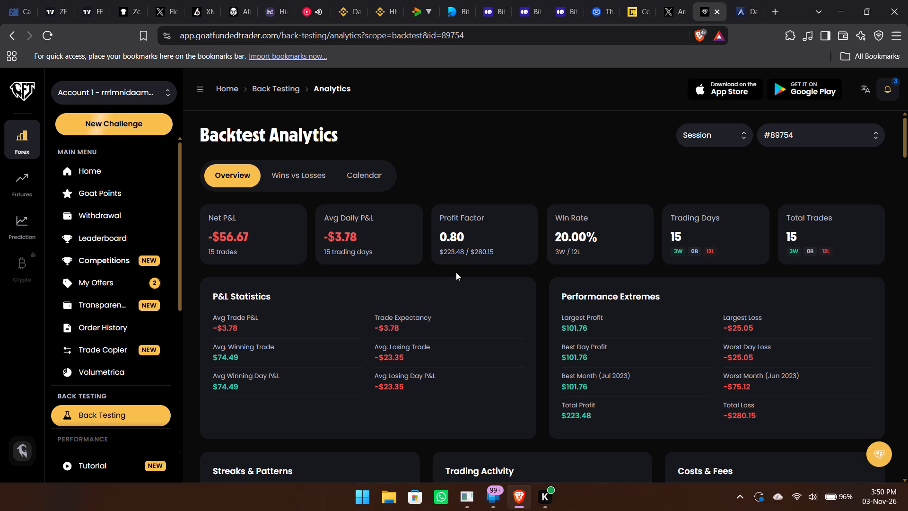
scroll(456, 272, "right", 6)
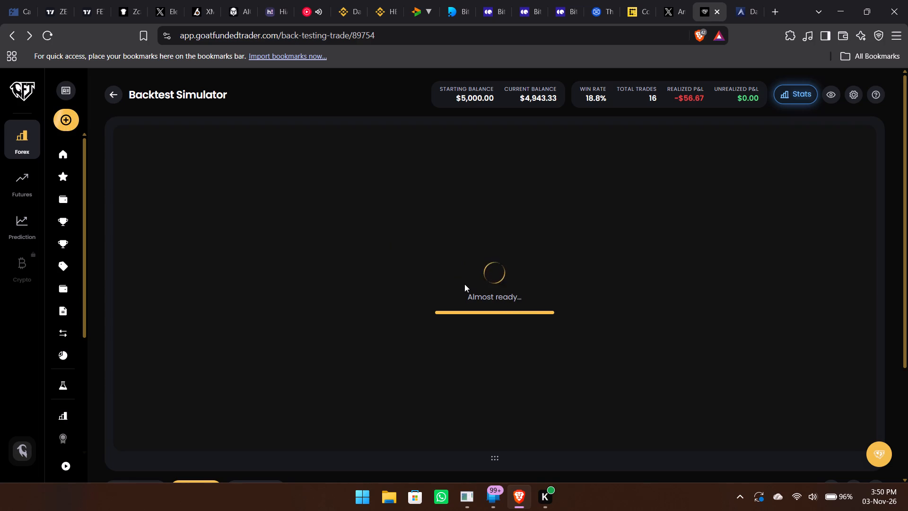
Draw a rectangle zone over the 6 July low from about 1.08479 to 1.08346, extending to about 17:00 on 7 July.
left_click_drag(684, 277, 629, 202)
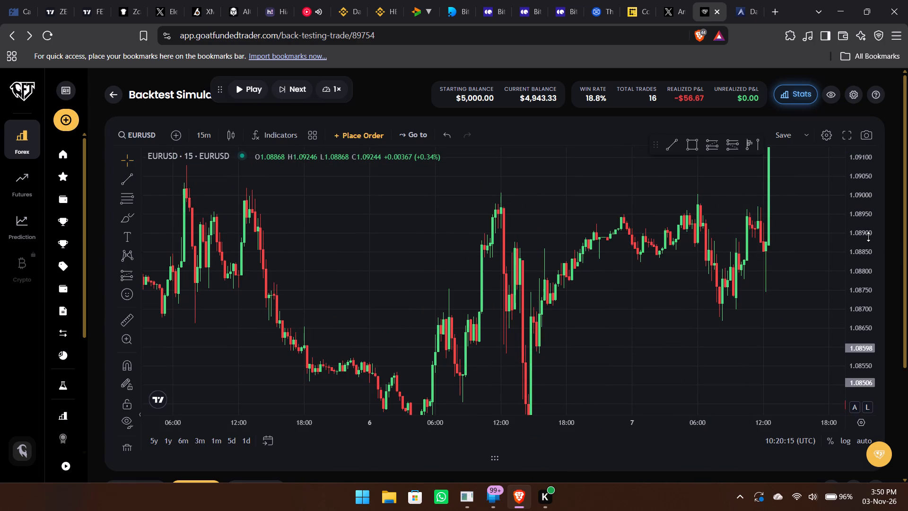
left_click_drag(868, 237, 871, 344)
left_click_drag(733, 344, 617, 303)
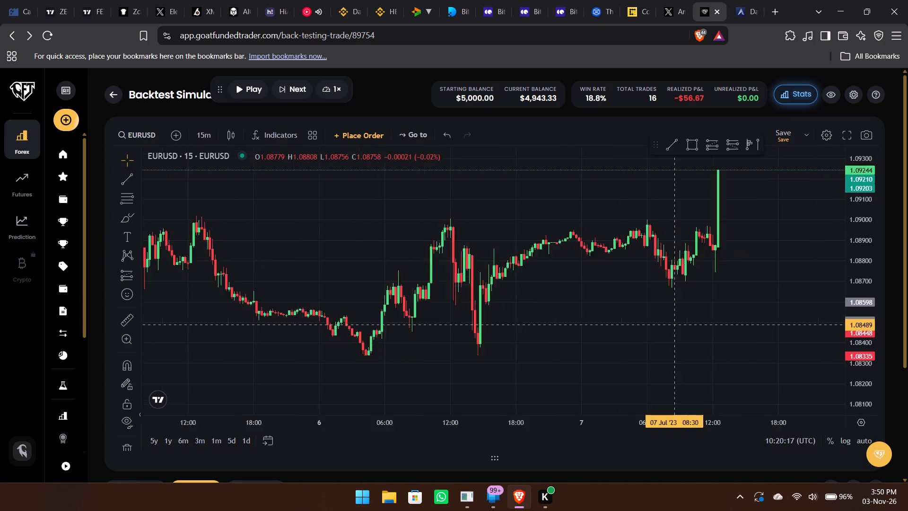
left_click_drag(617, 303, 564, 298)
left_click(686, 144)
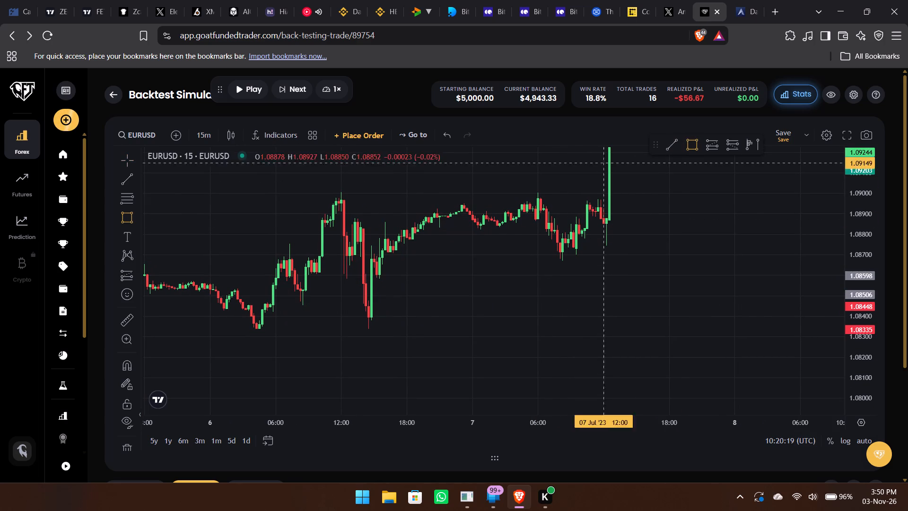
left_click_drag(361, 300, 599, 328)
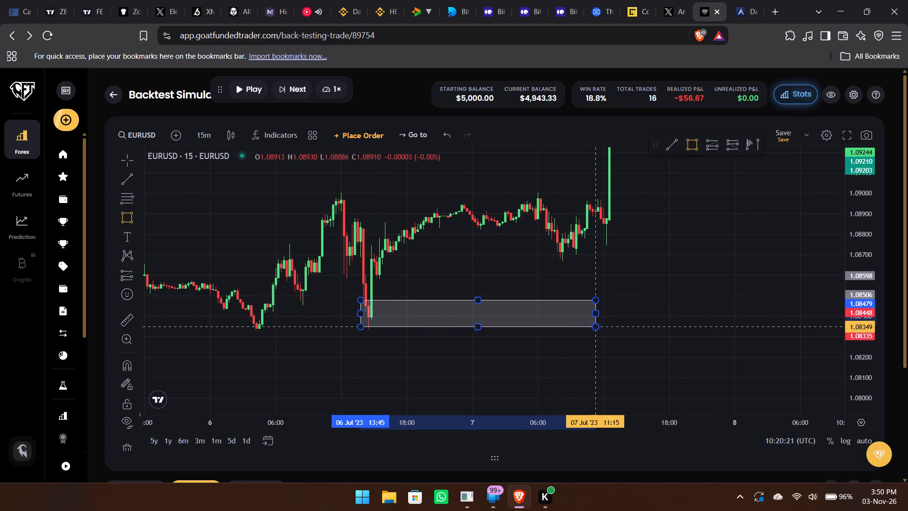
left_click_drag(599, 328, 626, 327)
left_click(626, 327)
left_click_drag(624, 314, 665, 312)
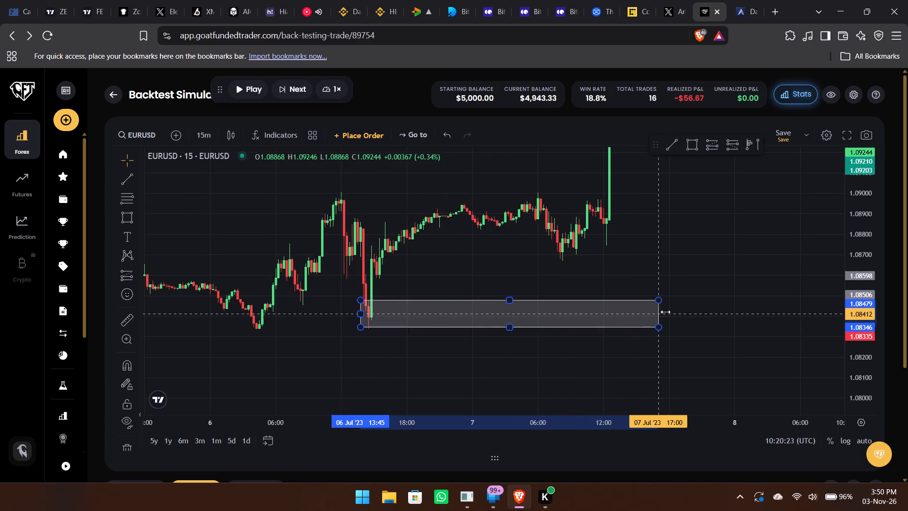
left_click_drag(665, 312, 667, 312)
left_click(666, 277)
Switch the EURUSD chart to the 1h timeframe.
type("1h")
key("Return")
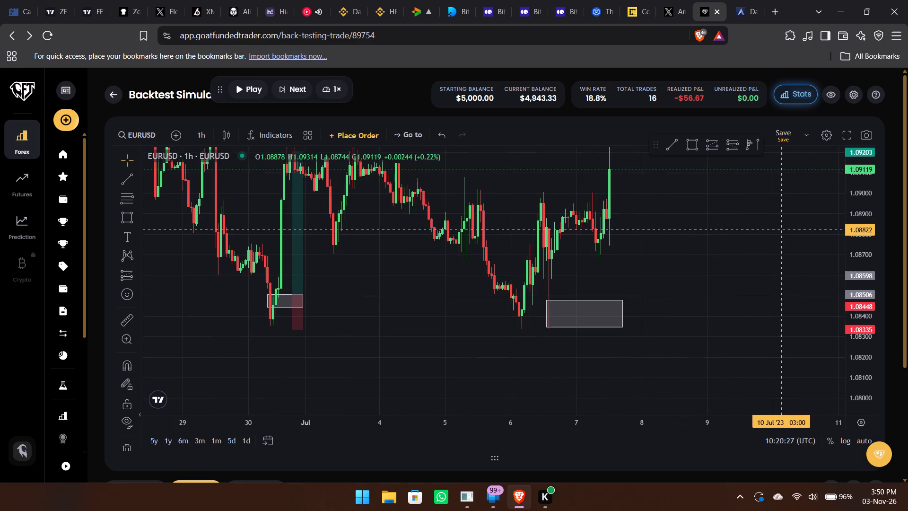
Draw a near-horizontal trend line from the 3 July 14:00 high at about 1.09353 across to 8 July.
left_click_drag(856, 207, 857, 252)
left_click_drag(751, 224, 796, 326)
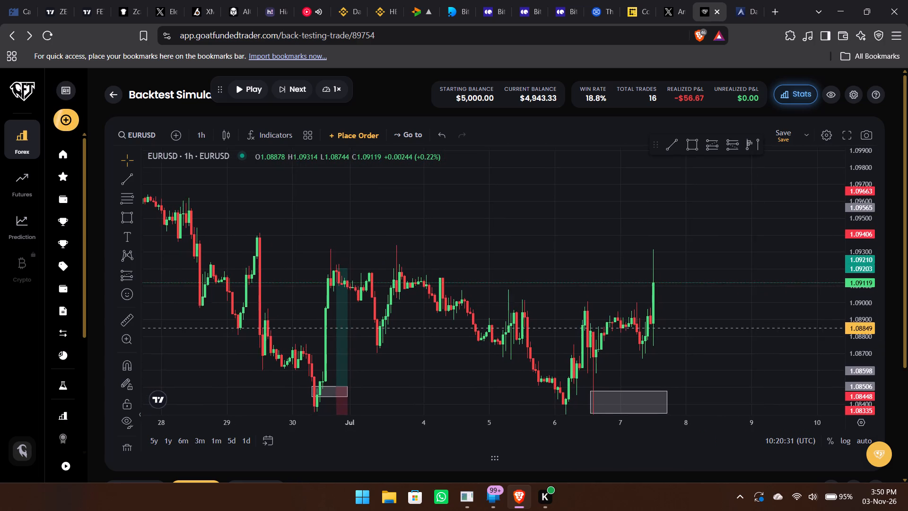
left_click_drag(796, 326, 795, 325)
left_click(672, 148)
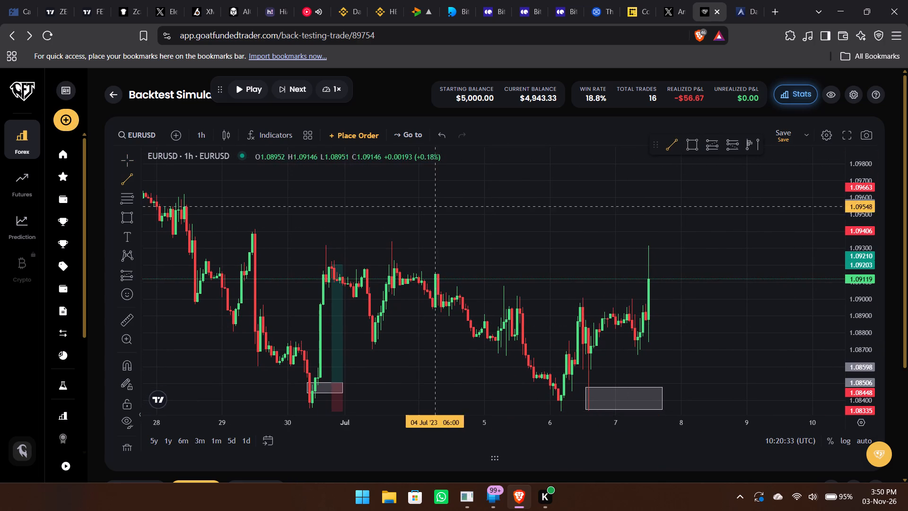
left_click_drag(391, 240, 693, 239)
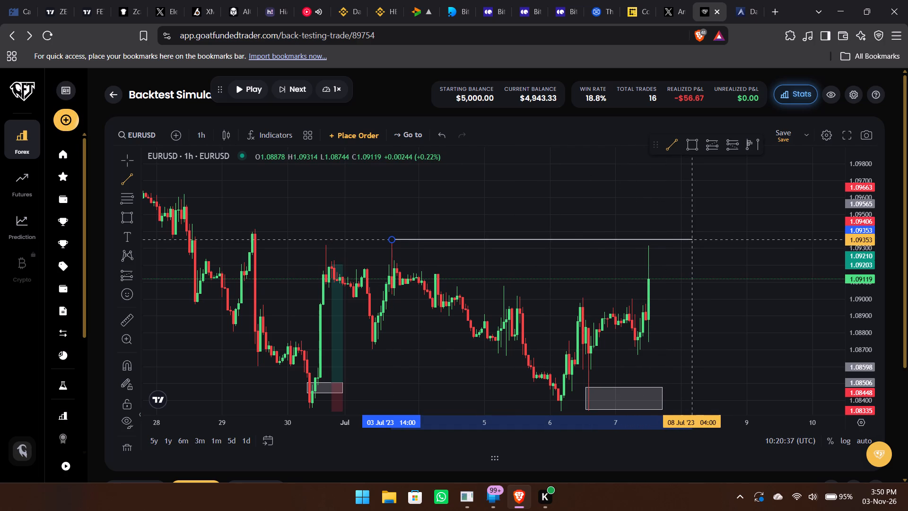
left_click_drag(693, 239, 696, 239)
left_click(696, 239)
left_click(733, 244)
Start the replay and move the floating playback controls onto the chart, just below the drawing tools.
left_click_drag(733, 244, 699, 233)
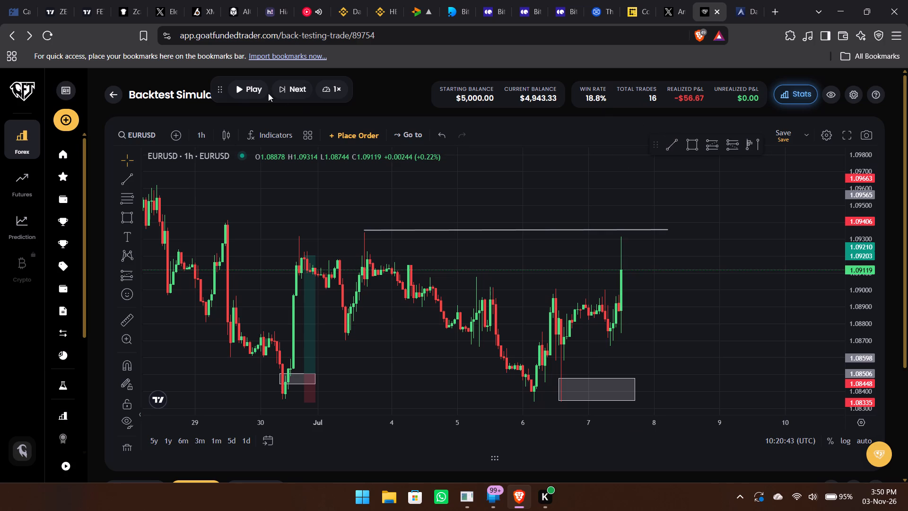
left_click(239, 90)
left_click_drag(218, 87, 301, 105)
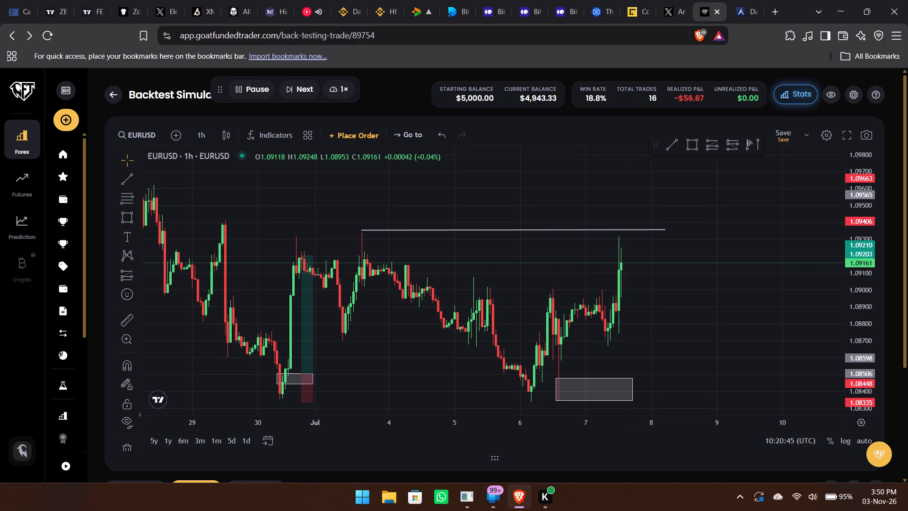
left_click_drag(301, 105, 713, 184)
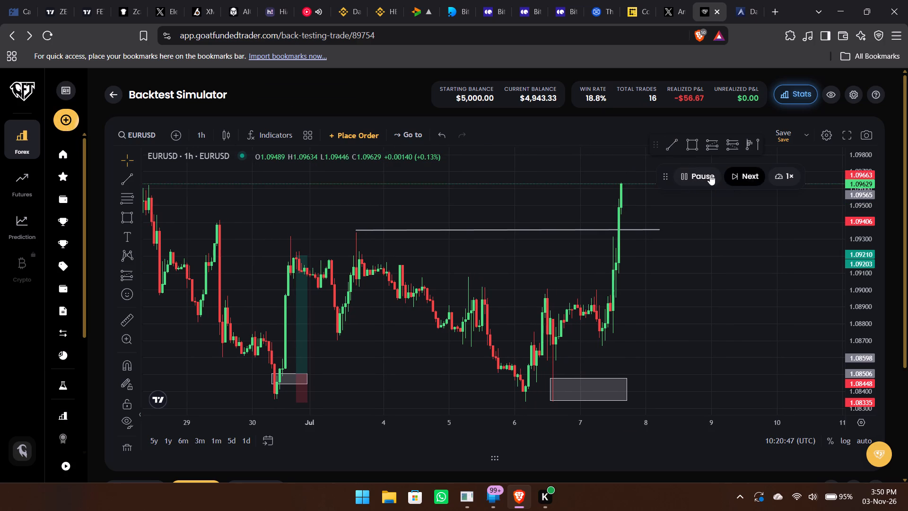
Pause the replay and resume it.
left_click_drag(529, 192, 556, 204)
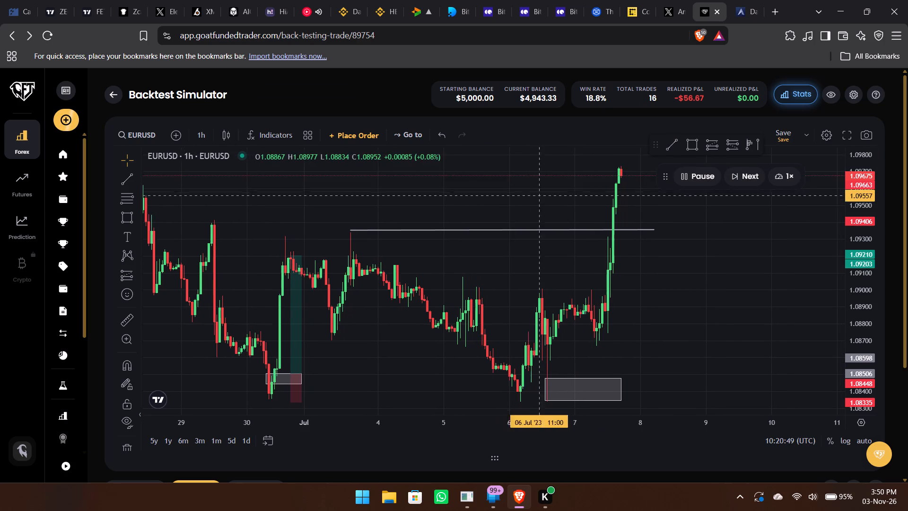
left_click_drag(556, 204, 601, 225)
left_click(689, 182)
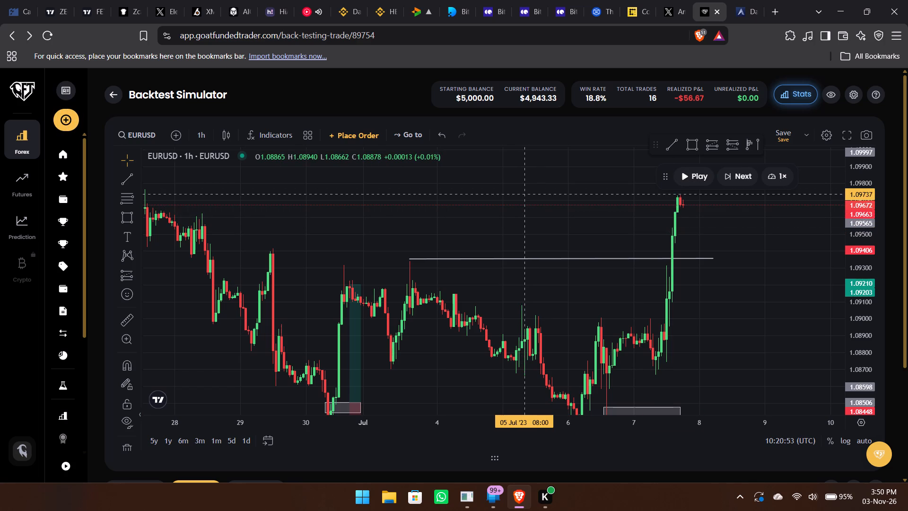
left_click(696, 182)
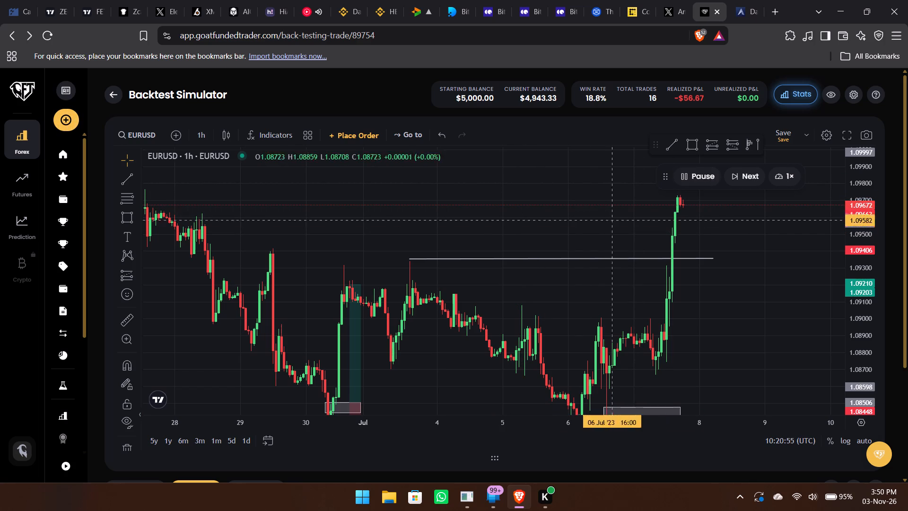
Draw a horizontal trend line from the 7 July 08:00 low at about 1.08682 across to 10 July.
left_click_drag(567, 233, 465, 194)
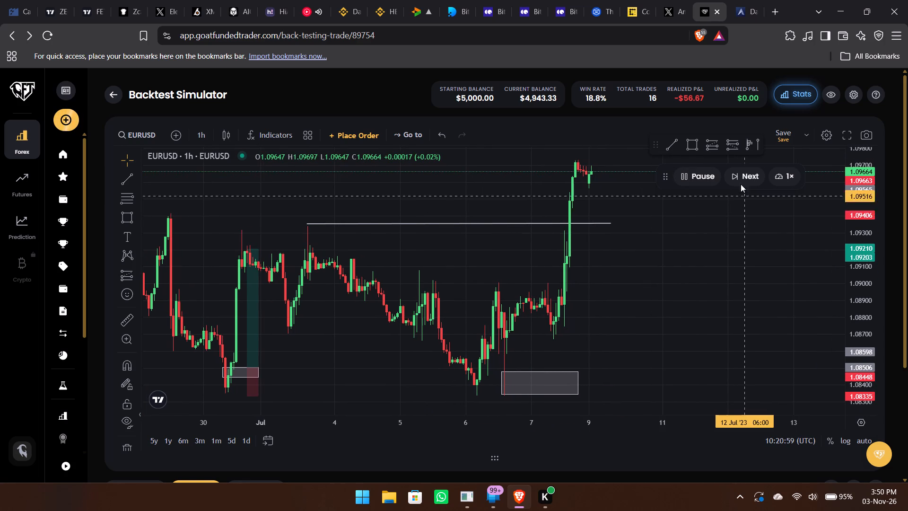
left_click(669, 142)
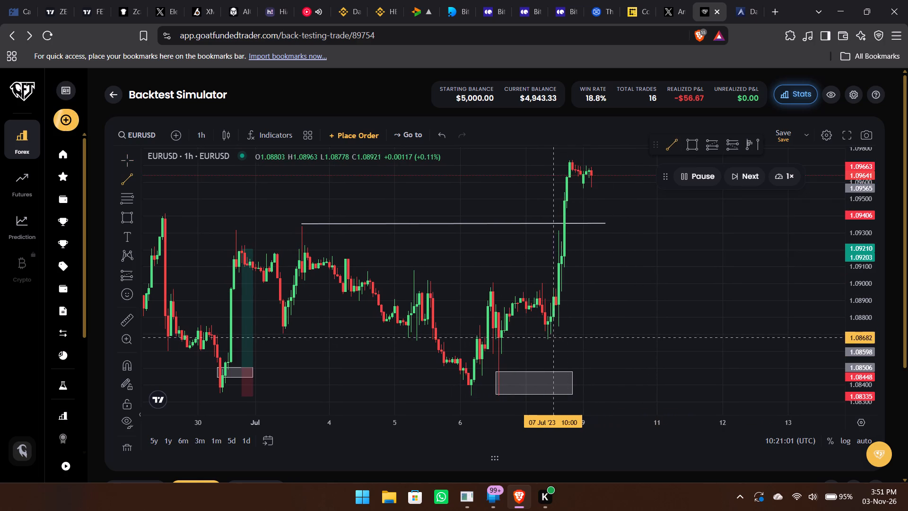
left_click_drag(545, 337, 655, 336)
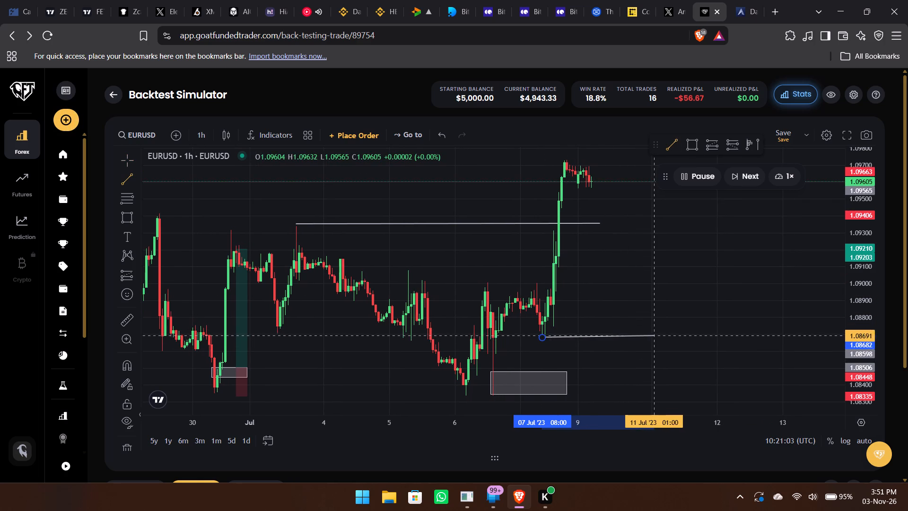
left_click_drag(655, 336, 642, 338)
left_click(642, 338)
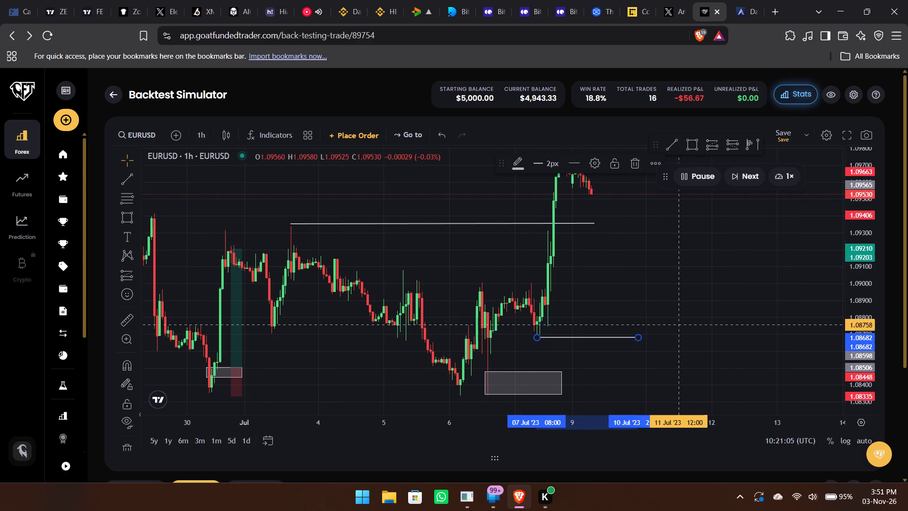
left_click(685, 321)
Draw a horizontal trend line from the 10 July 11:00 low at about 1.09444 across to about 02:00 on 12 July.
left_click_drag(664, 308, 637, 313)
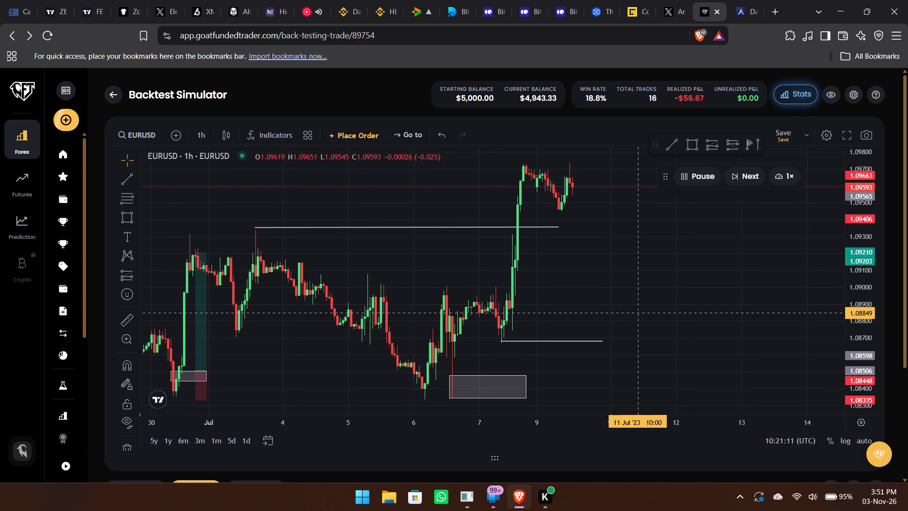
left_click_drag(637, 313, 638, 329)
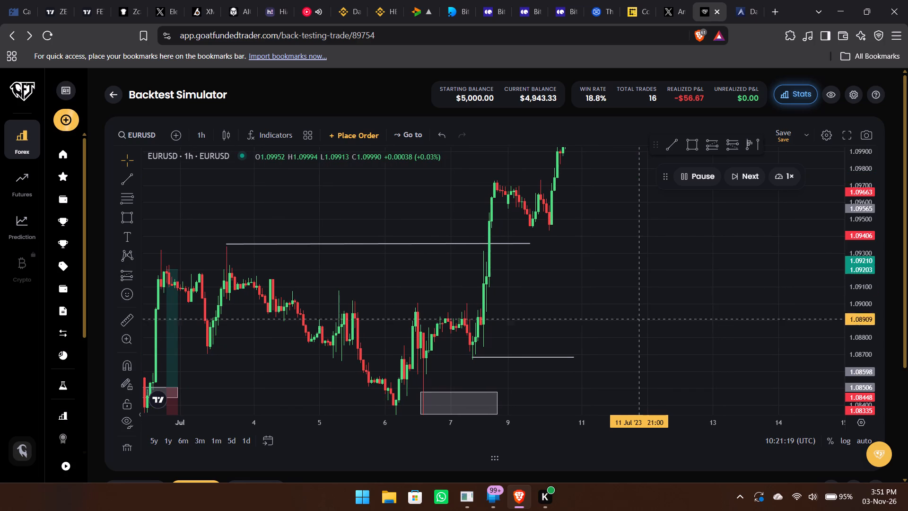
left_click_drag(639, 241, 633, 352)
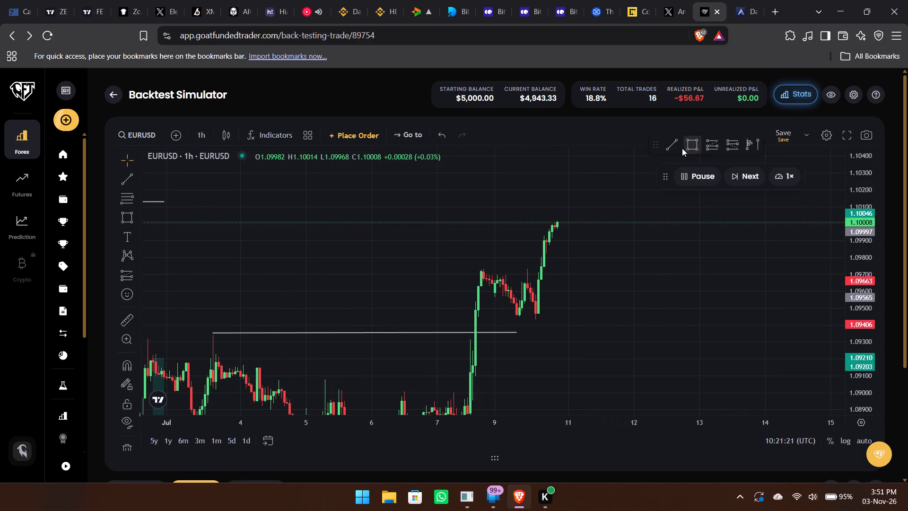
left_click(674, 147)
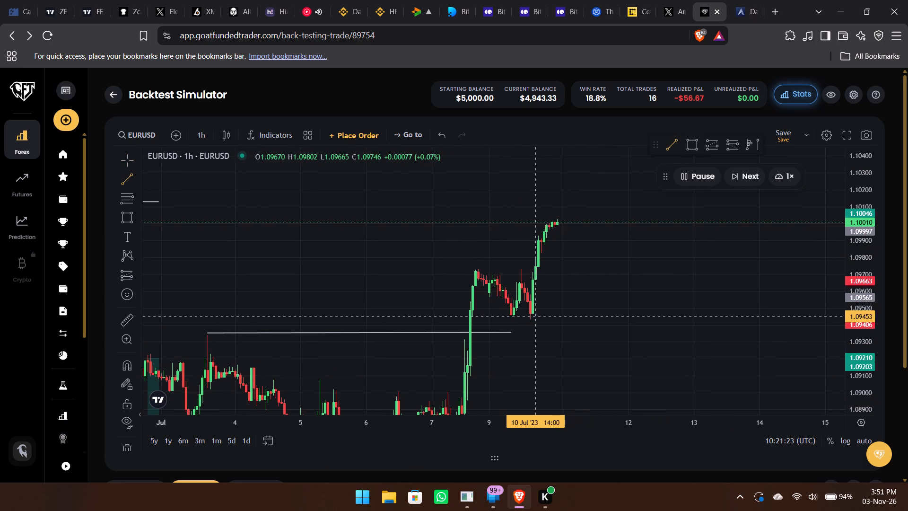
left_click_drag(527, 318, 631, 316)
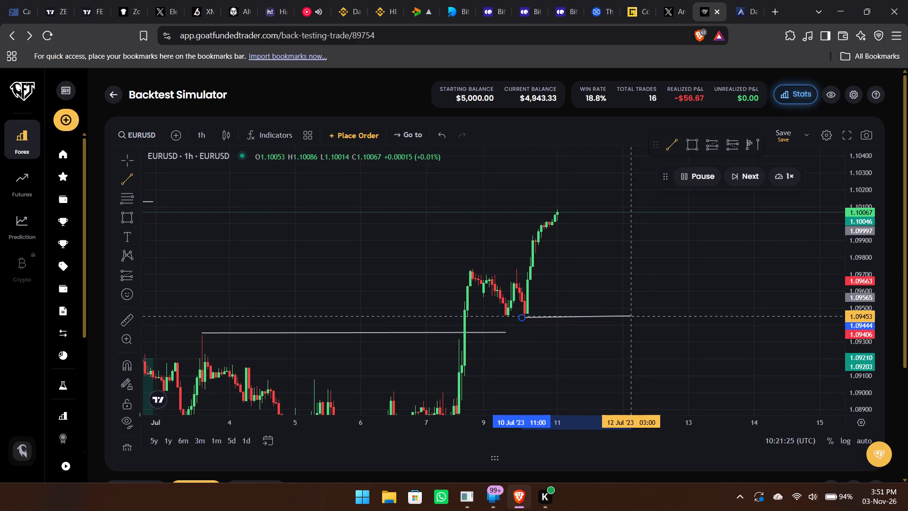
left_click_drag(631, 316, 621, 318)
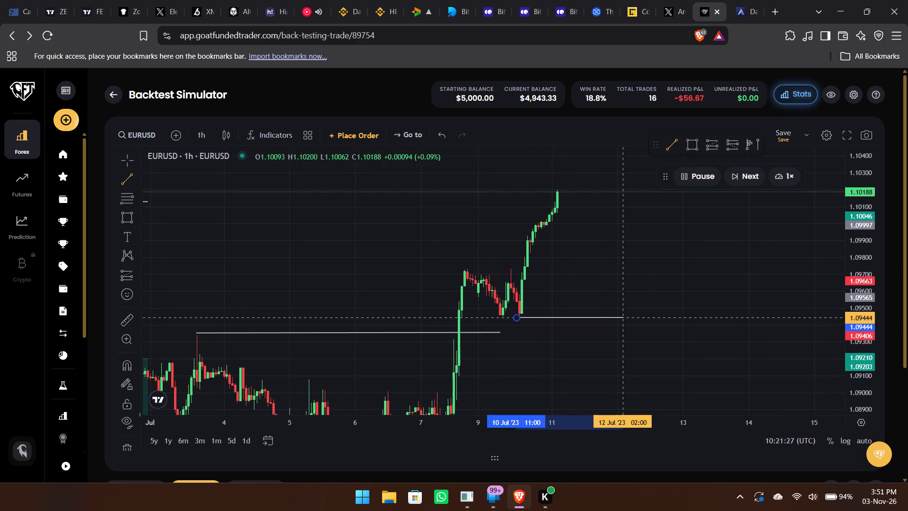
left_click(621, 318)
left_click(668, 308)
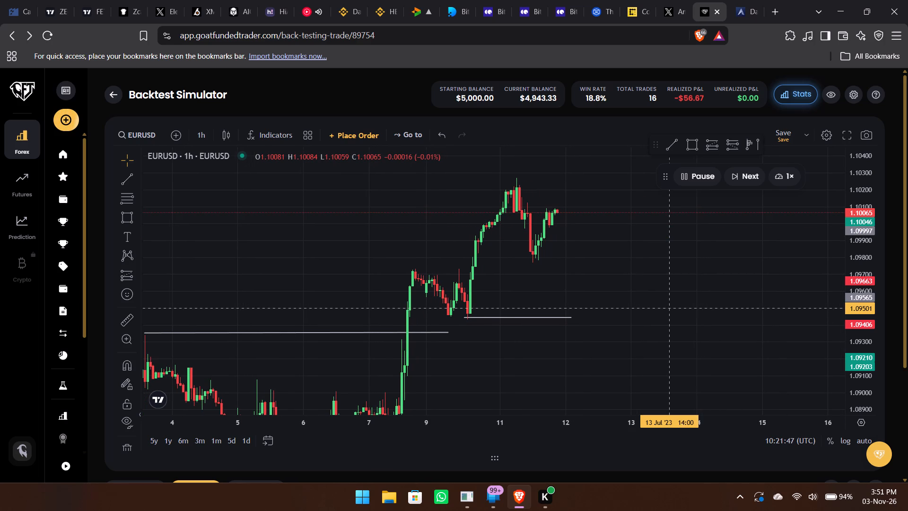
Draw a near-horizontal trend line from the 11 July 12:00 low at about 1.09778 across to 13 July 05:00.
left_click(671, 147)
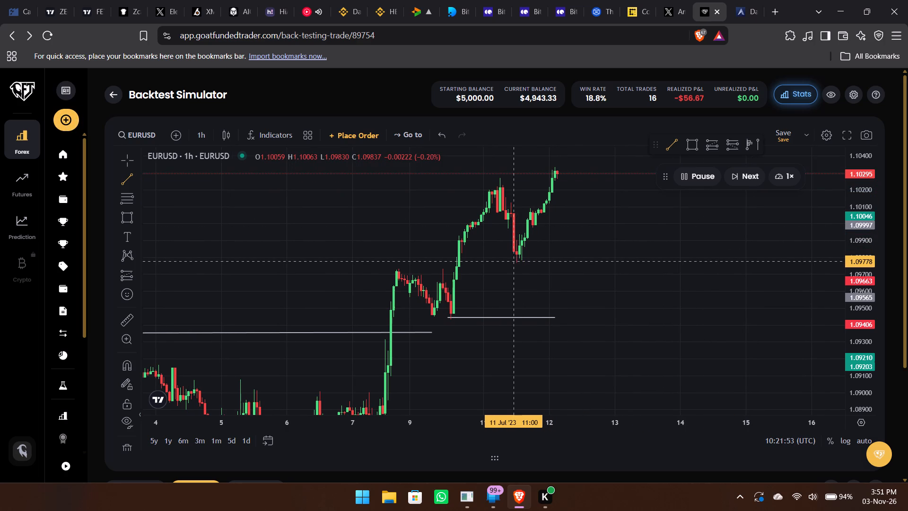
left_click_drag(514, 262, 603, 259)
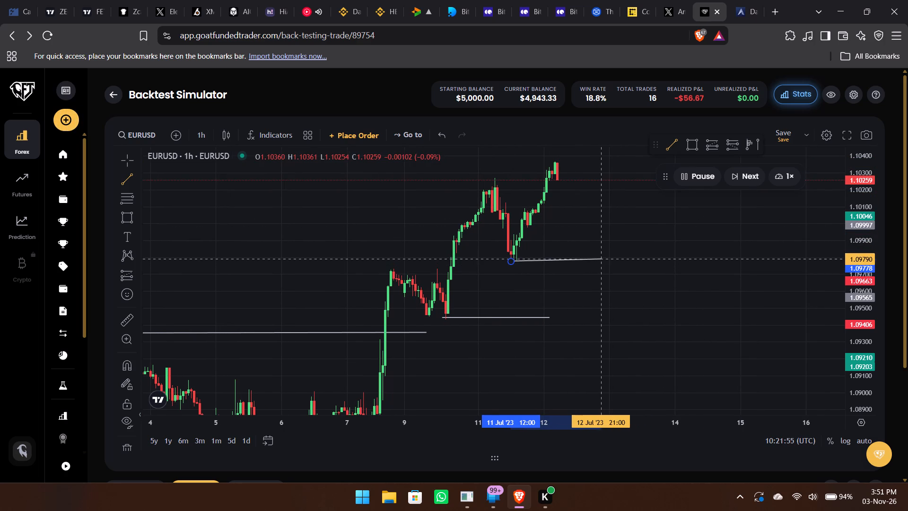
left_click_drag(603, 259, 617, 260)
left_click(617, 260)
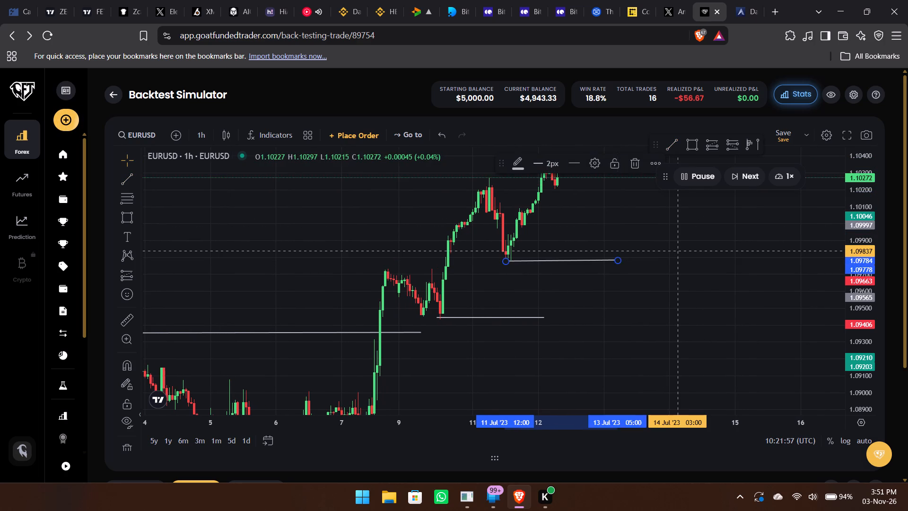
left_click(677, 251)
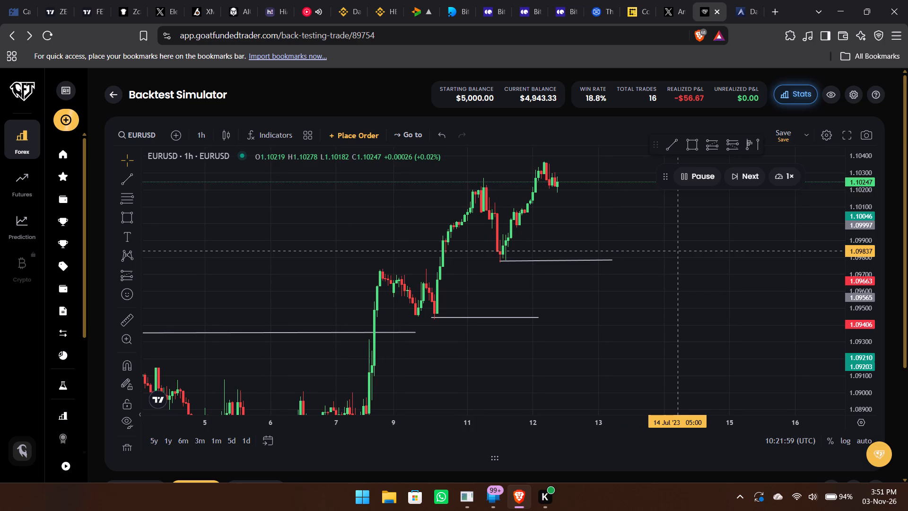
Examine the rally from 12 July on and look back through earlier 1h price history and marked levels, as far as spring 2023.
left_click_drag(677, 251, 622, 263)
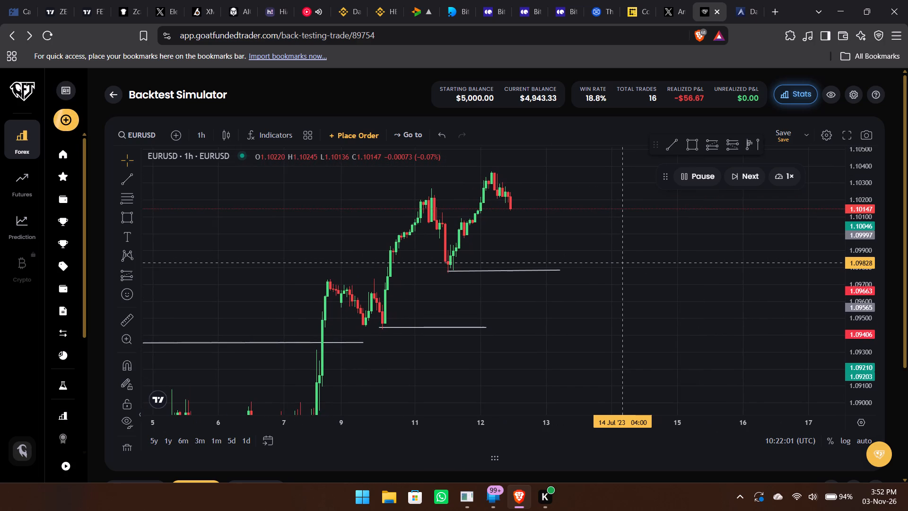
left_click_drag(622, 263, 619, 396)
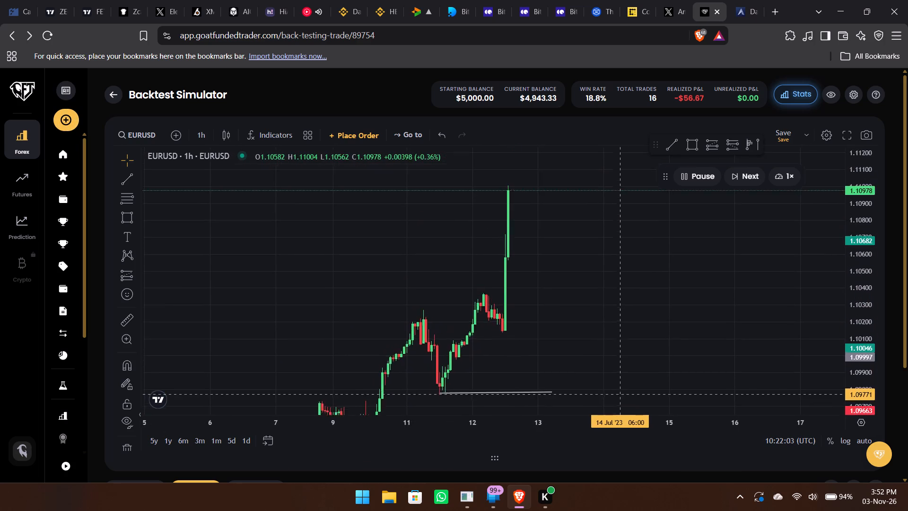
left_click_drag(619, 396, 630, 410)
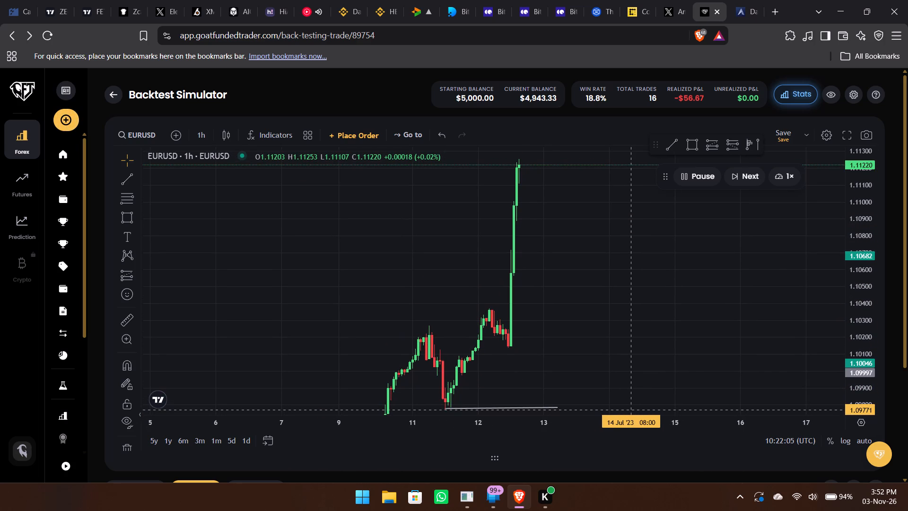
left_click_drag(870, 219, 855, 296)
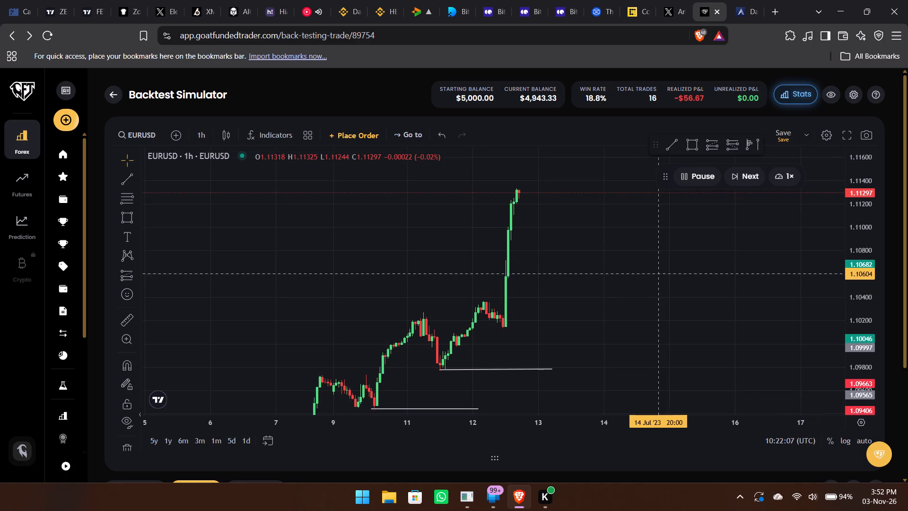
left_click_drag(657, 273, 672, 302)
scroll(506, 230, "right", 6)
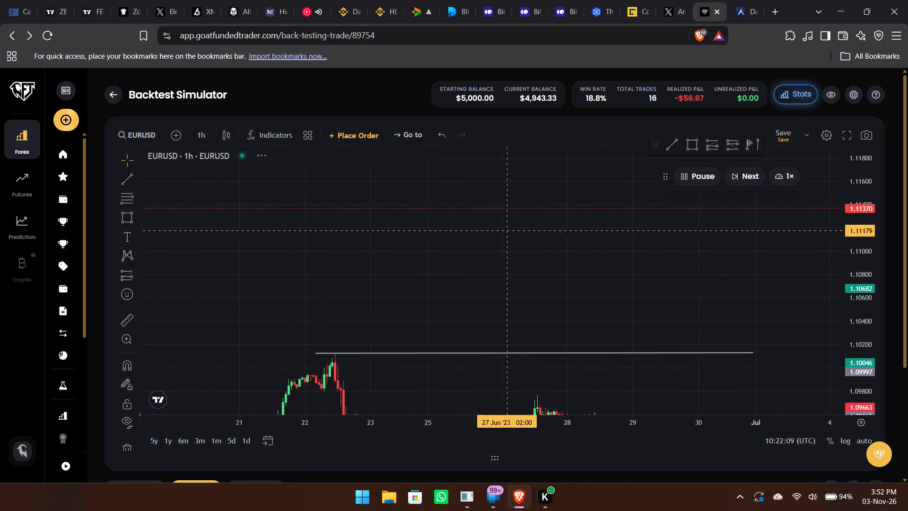
scroll(506, 230, "right", 13)
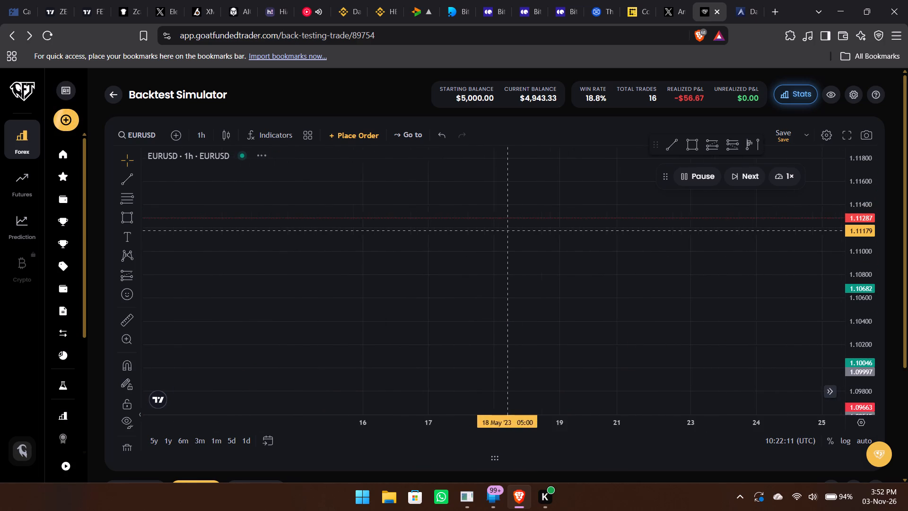
scroll(506, 230, "left", 5)
scroll(506, 230, "right", 4)
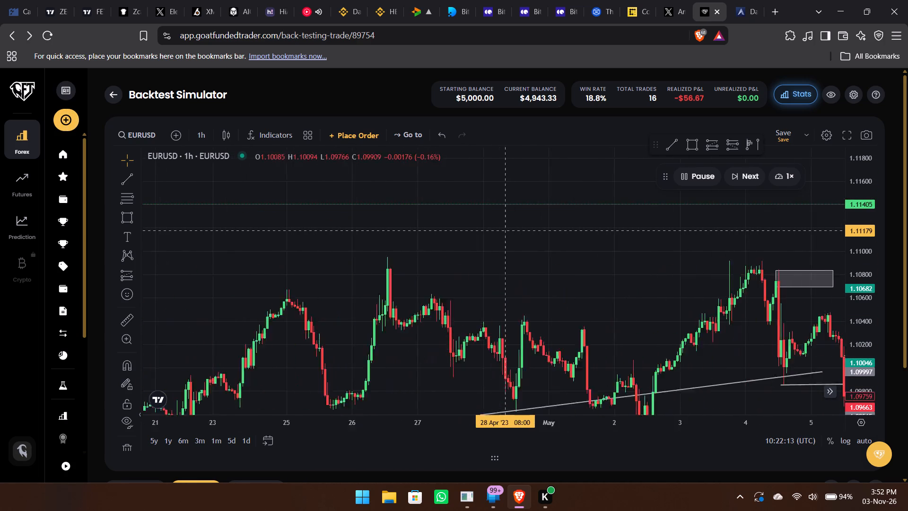
scroll(506, 230, "right", 9)
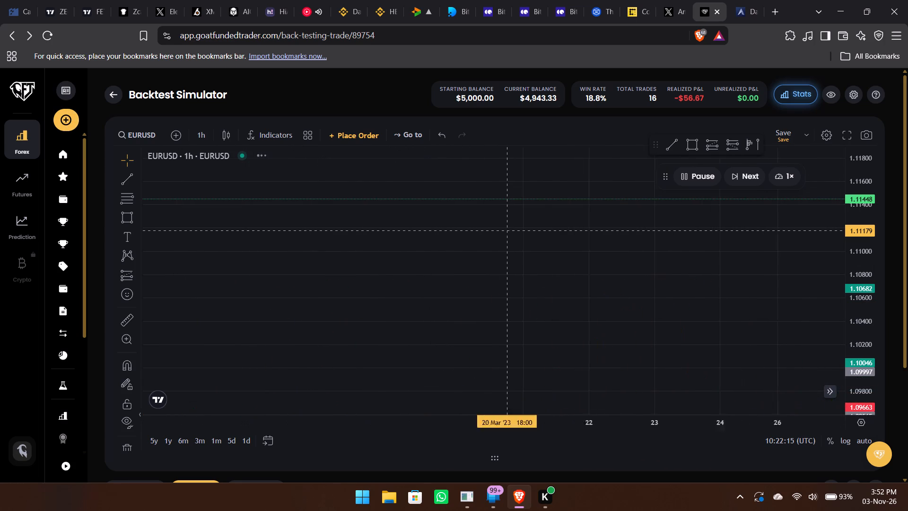
scroll(506, 230, "left", 20)
scroll(506, 230, "left", 5)
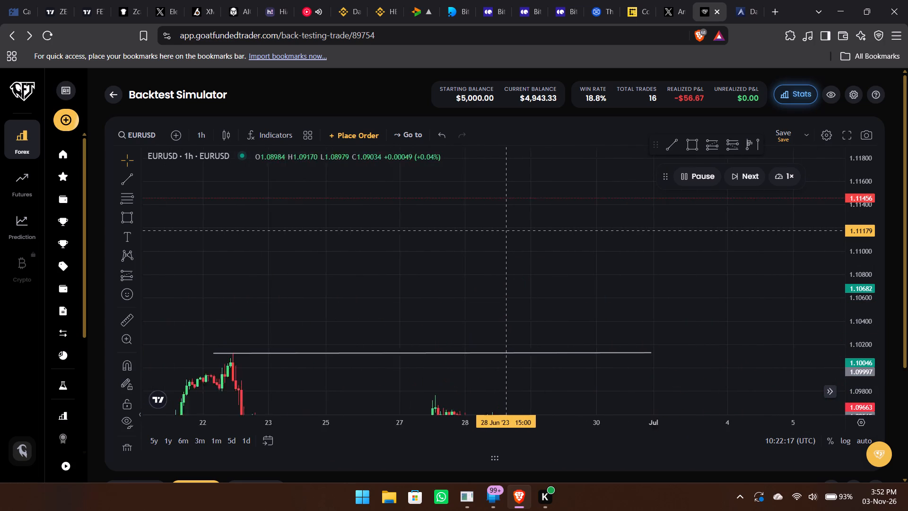
scroll(506, 230, "left", 5)
scroll(506, 230, "right", 5)
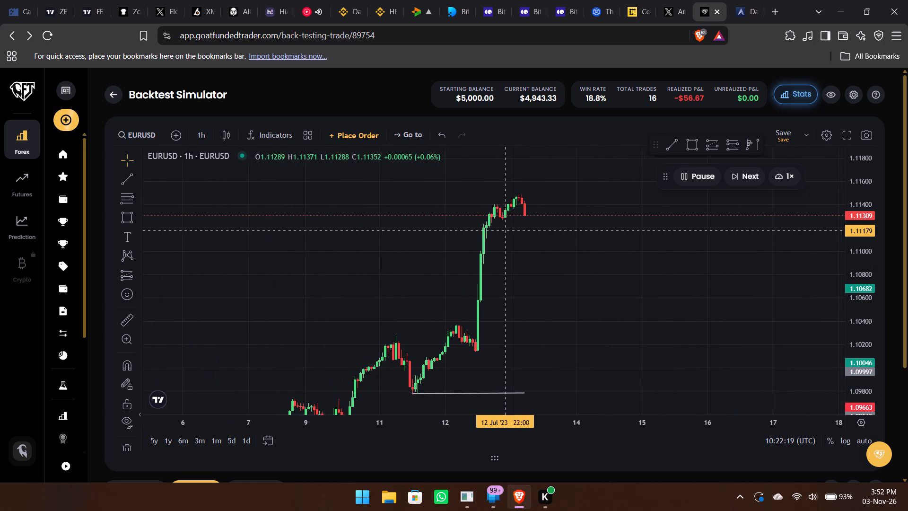
left_click_drag(578, 300, 579, 210)
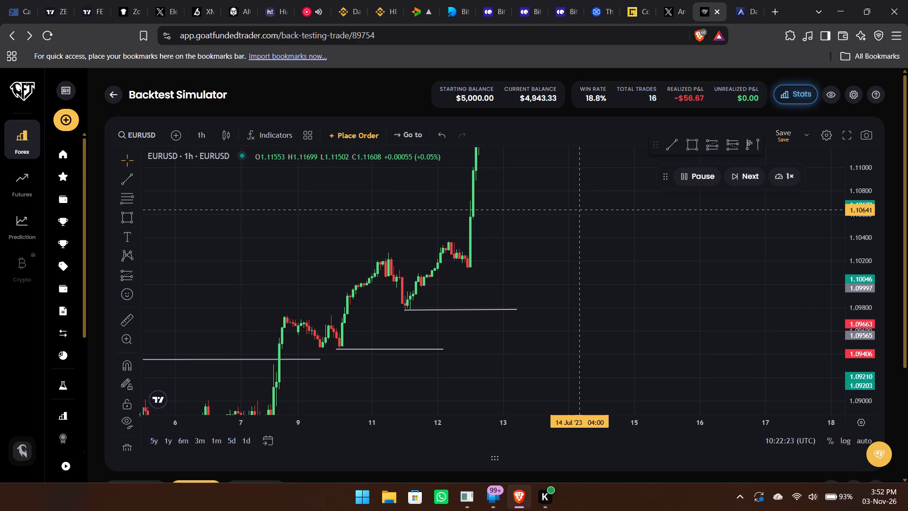
left_click_drag(579, 210, 585, 310)
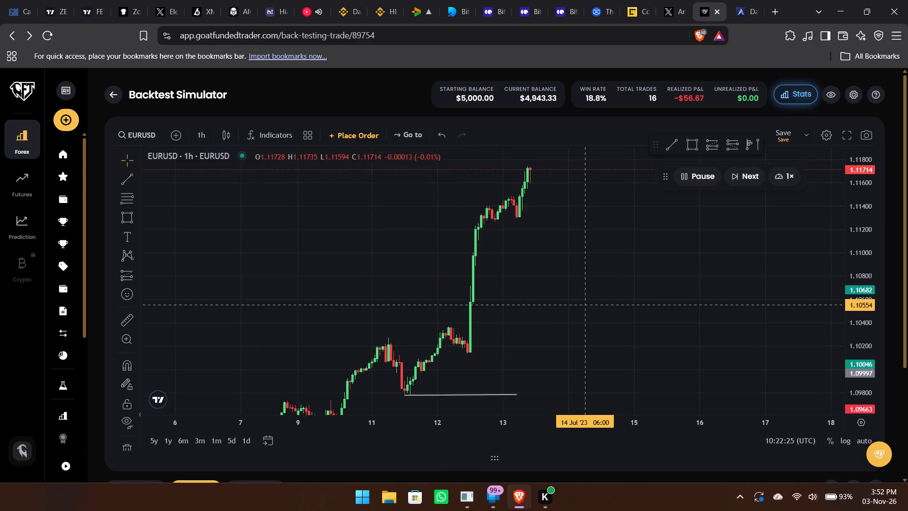
left_click_drag(585, 310, 584, 317)
Raise the replay speed to 5× and let the price action run on to 19 July.
left_click(789, 170)
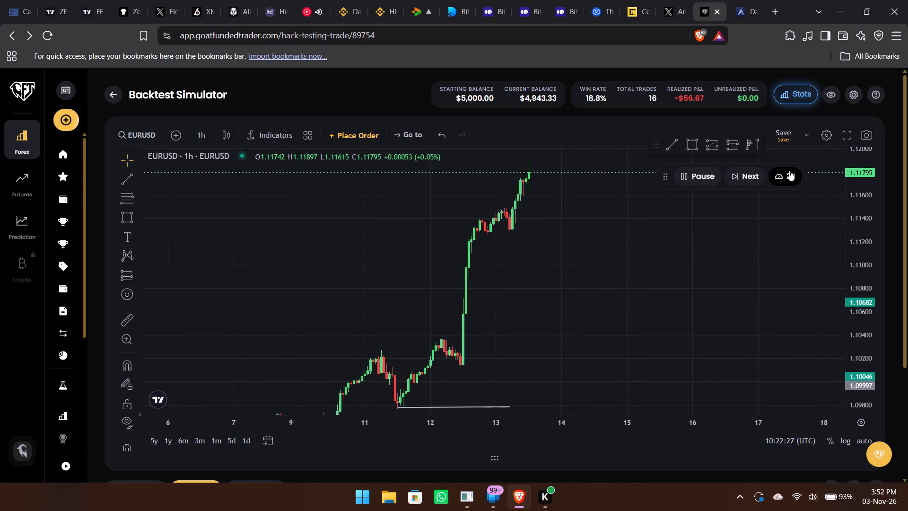
left_click(788, 172)
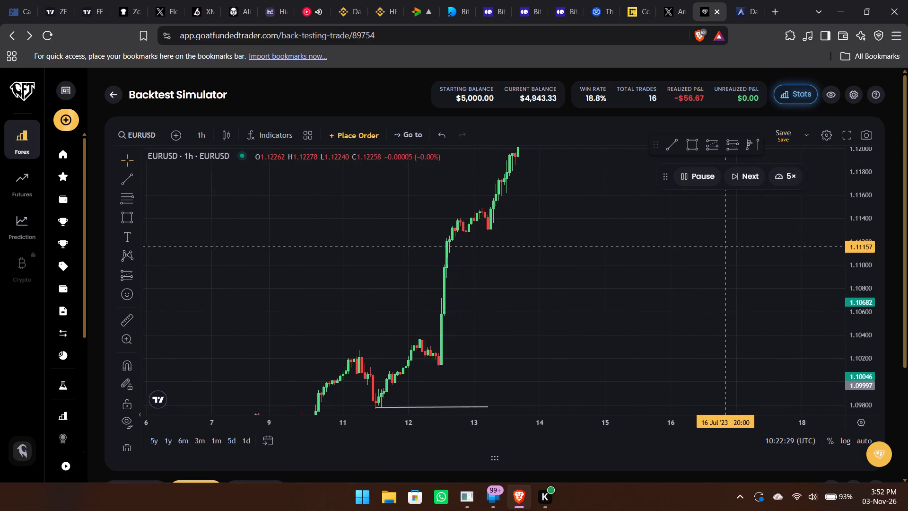
left_click_drag(726, 247, 719, 380)
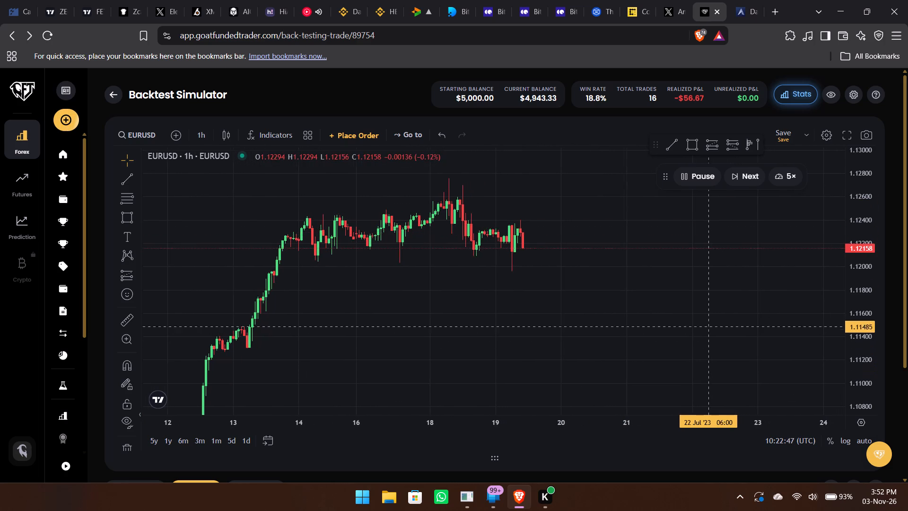
Set the replay speed to 2×.
left_click(781, 179)
left_click(781, 179)
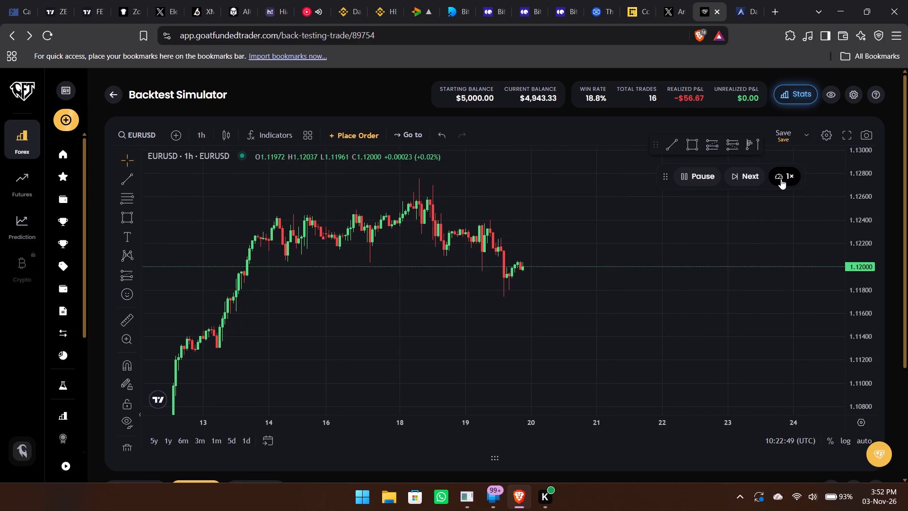
left_click(781, 179)
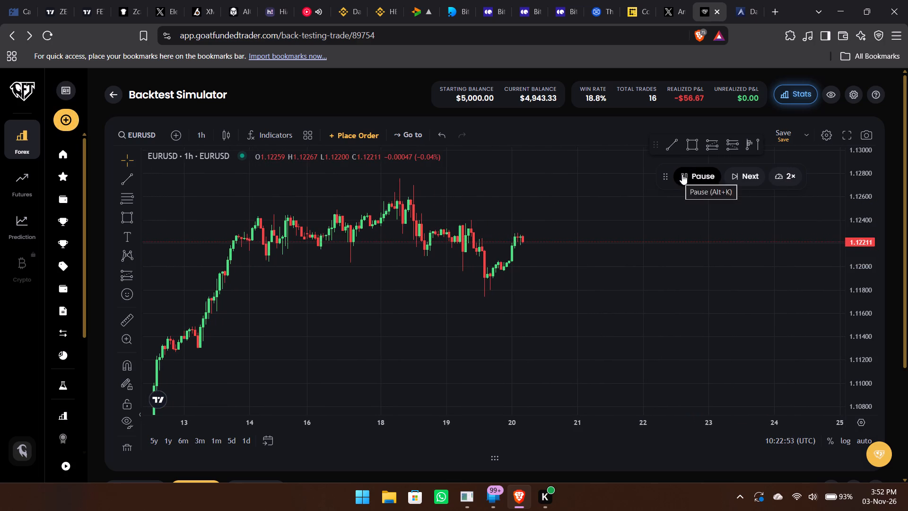
Draw a horizontal trend line from the 18 July 07:00 high at about 1.1274 across to early 21 July.
left_click(673, 141)
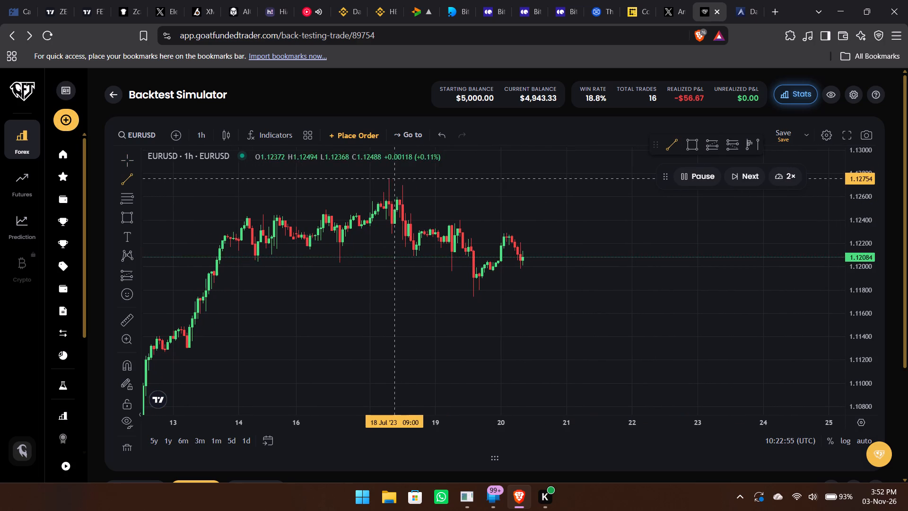
left_click_drag(386, 181, 565, 181)
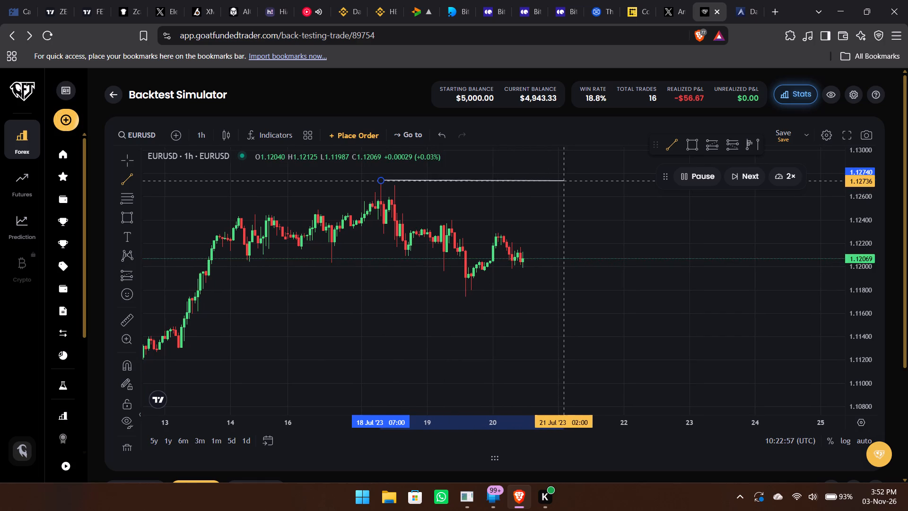
left_click_drag(565, 181, 570, 181)
left_click(570, 181)
left_click(625, 196)
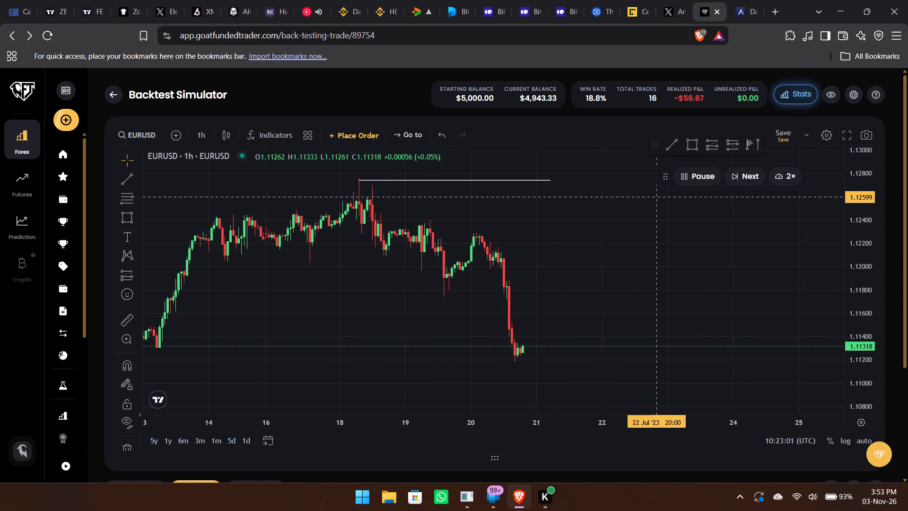
Pause the replay early on 21 July and resume it.
left_click_drag(618, 268, 726, 202)
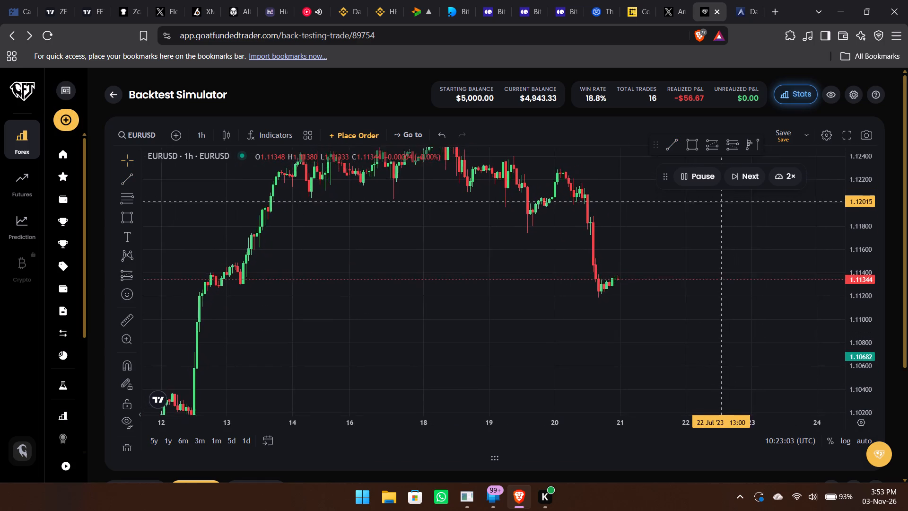
left_click_drag(726, 202, 716, 212)
left_click(703, 179)
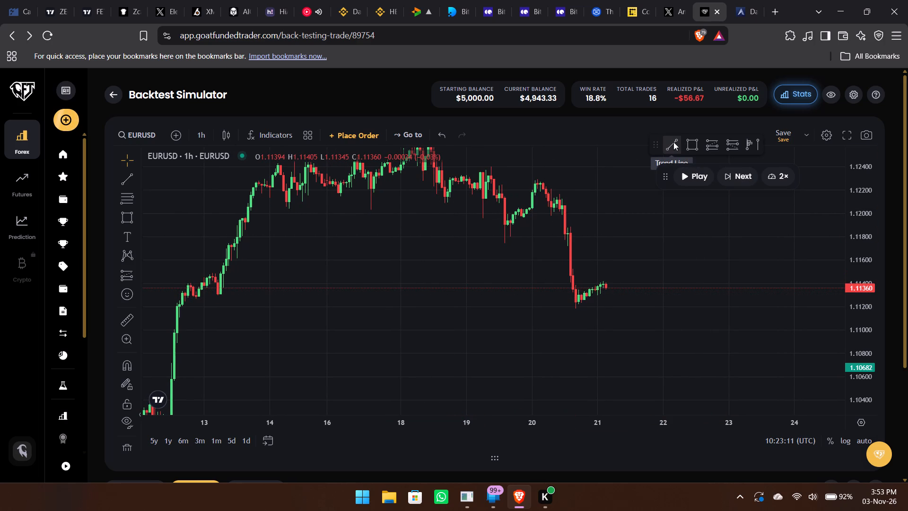
left_click(697, 181)
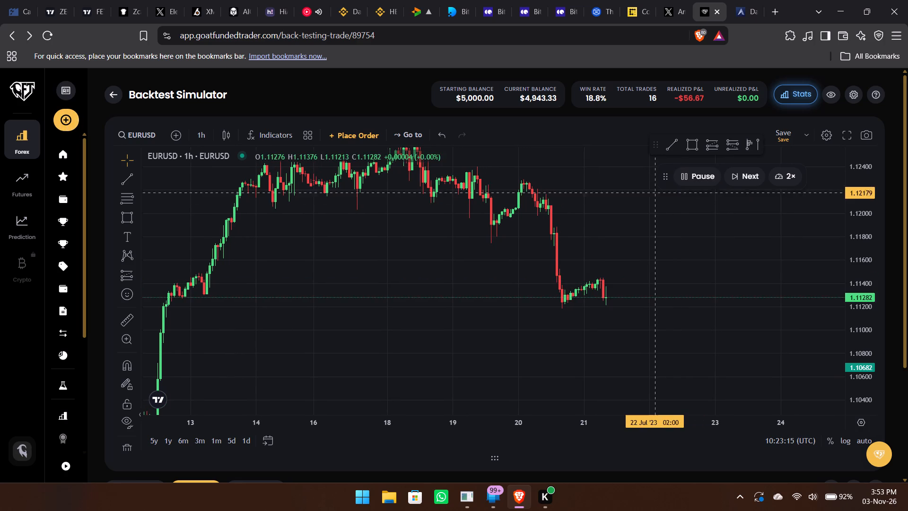
Draw a horizontal trend line from the 20 July 01:00 high at about 1.1228 across to 24 July.
left_click(671, 144)
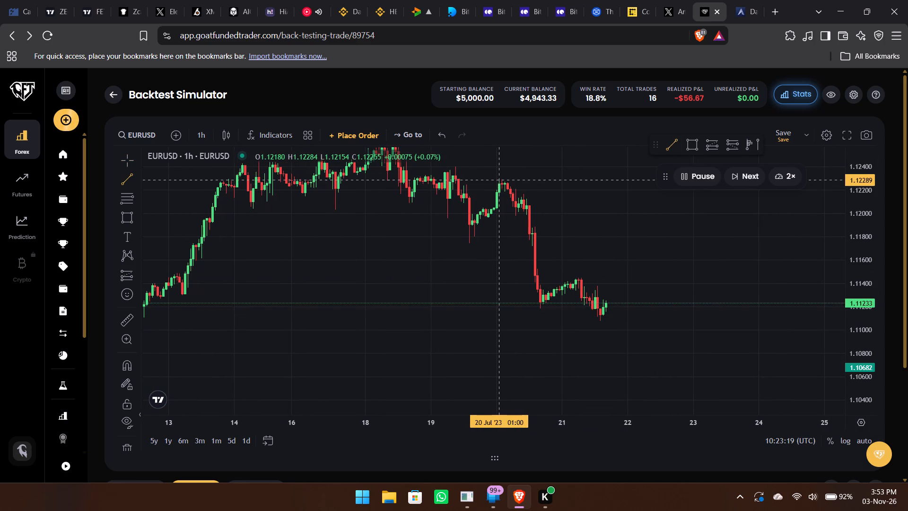
left_click(497, 181)
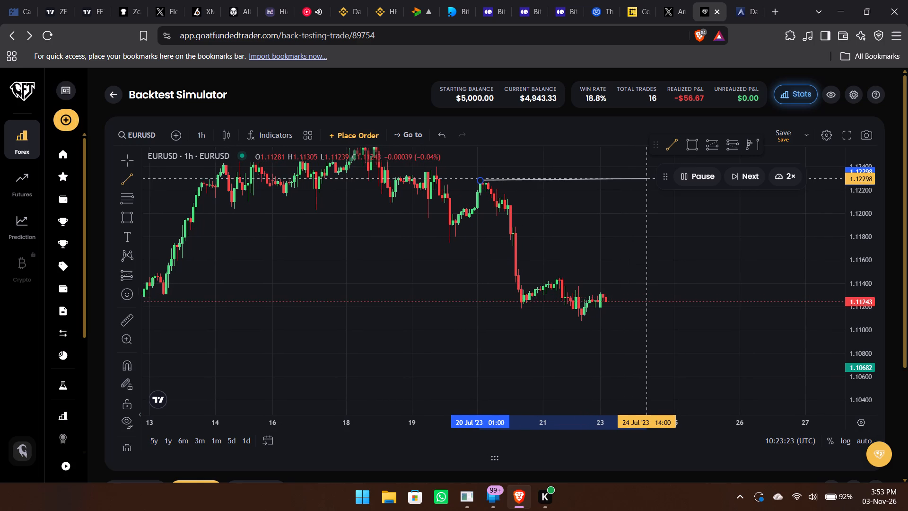
left_click(647, 181)
left_click(690, 206)
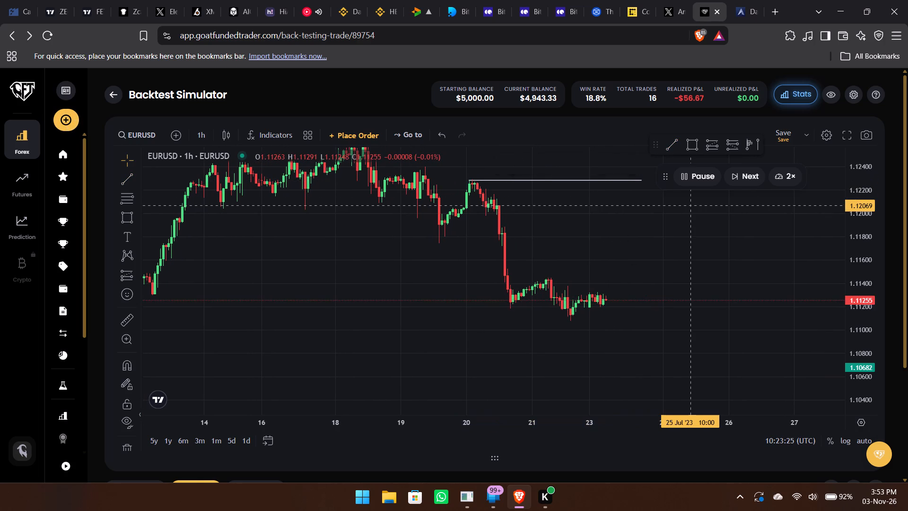
Let the replay run on through the 24 July drop and pause it on 25 July.
left_click_drag(690, 233, 632, 229)
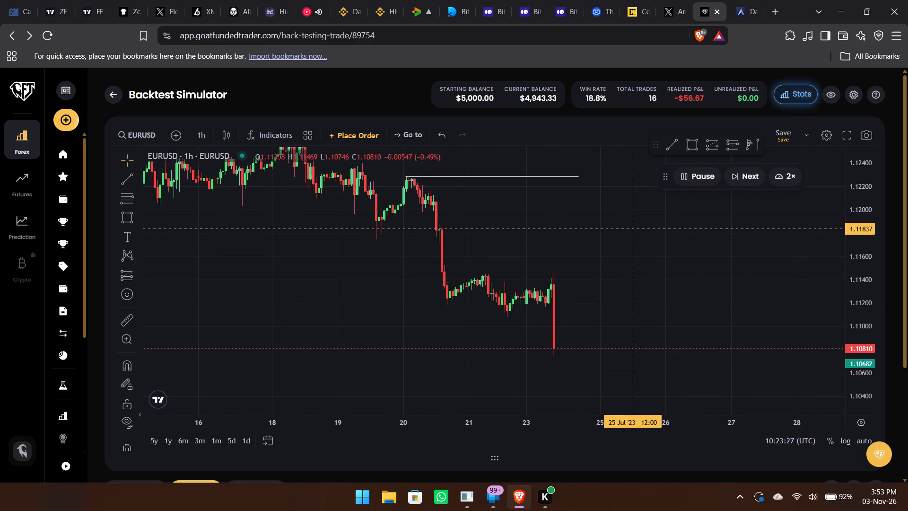
left_click_drag(636, 293, 642, 257)
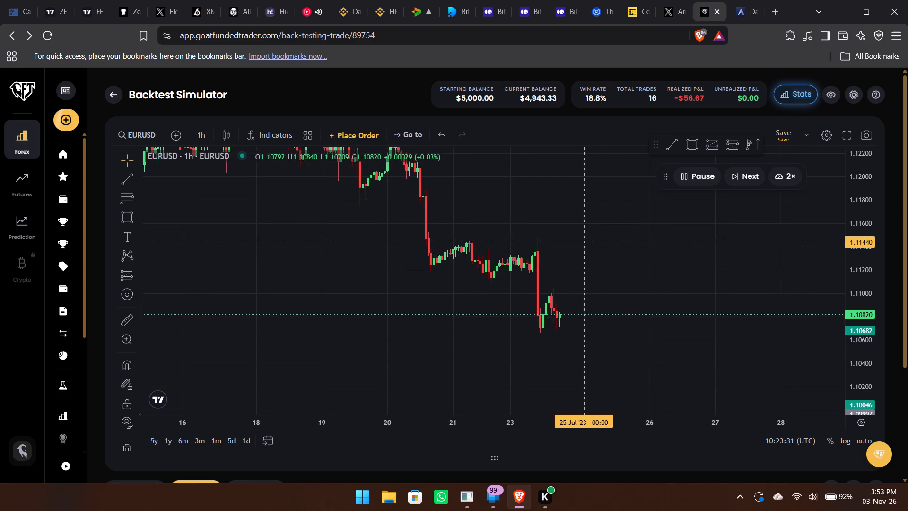
left_click_drag(591, 270, 601, 168)
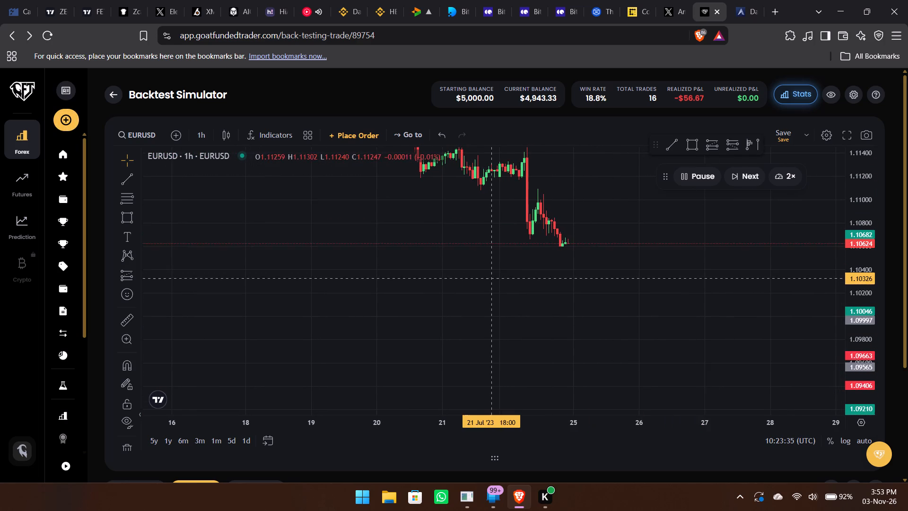
scroll(491, 279, "right", 6)
scroll(491, 279, "left", 4)
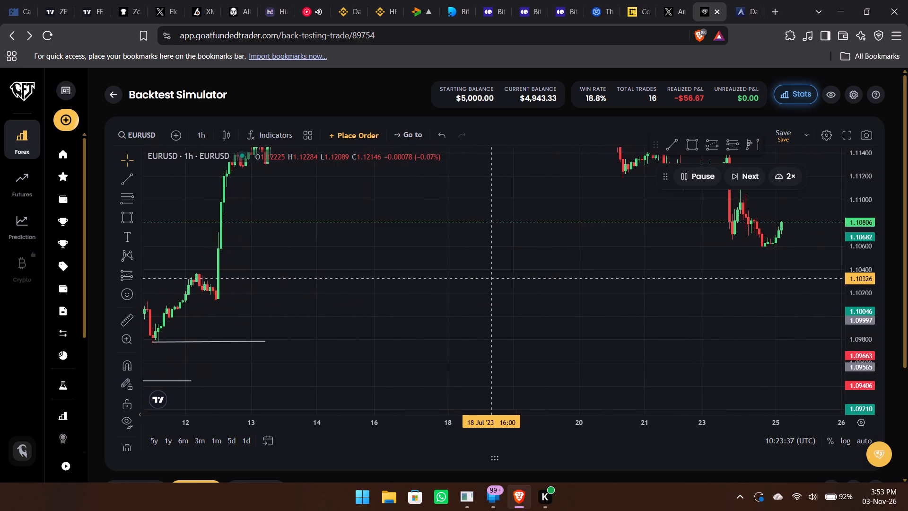
left_click(692, 175)
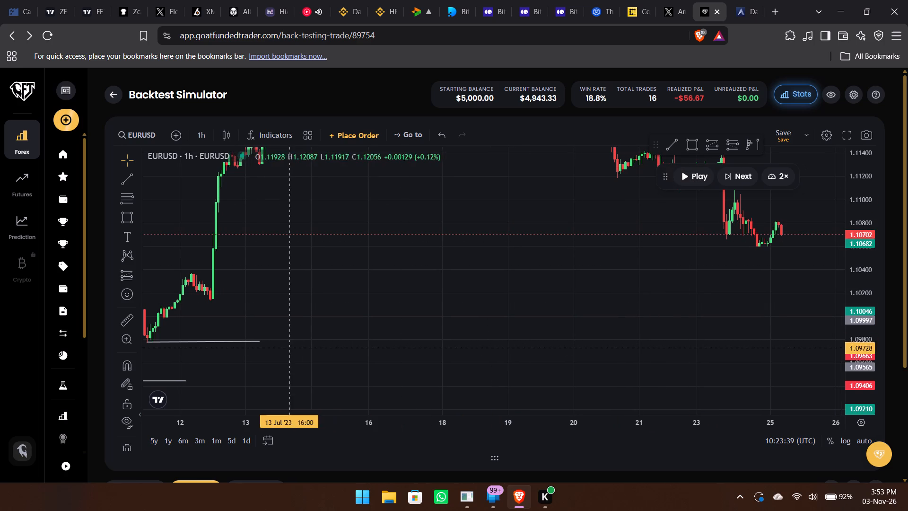
Extend the trend line at the 11 July 12:00 low, about 1.0978, horizontally across to 25 July.
left_click_drag(259, 342, 787, 329)
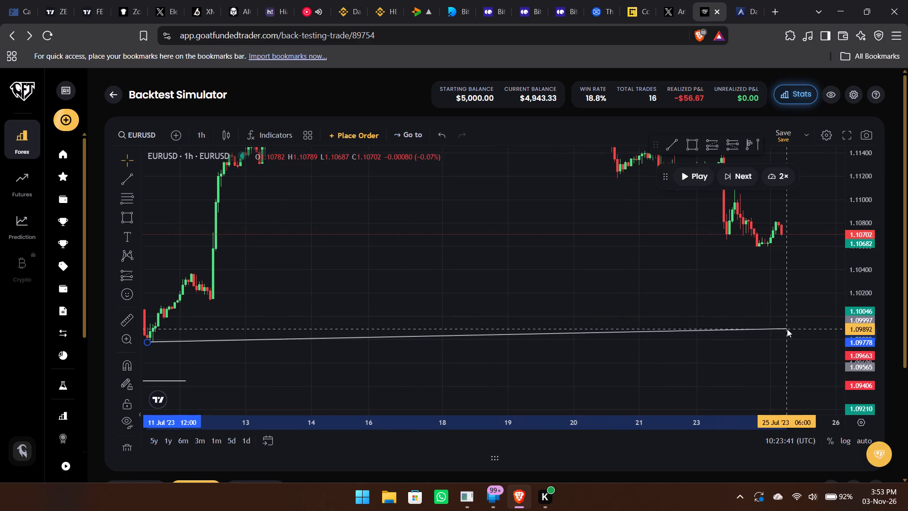
left_click_drag(787, 329, 785, 342)
left_click(785, 342)
Extend the lower trend line from 10 July 11:00, at about 1.0944, horizontally across to 25 July 02:00.
left_click_drag(665, 318, 676, 278)
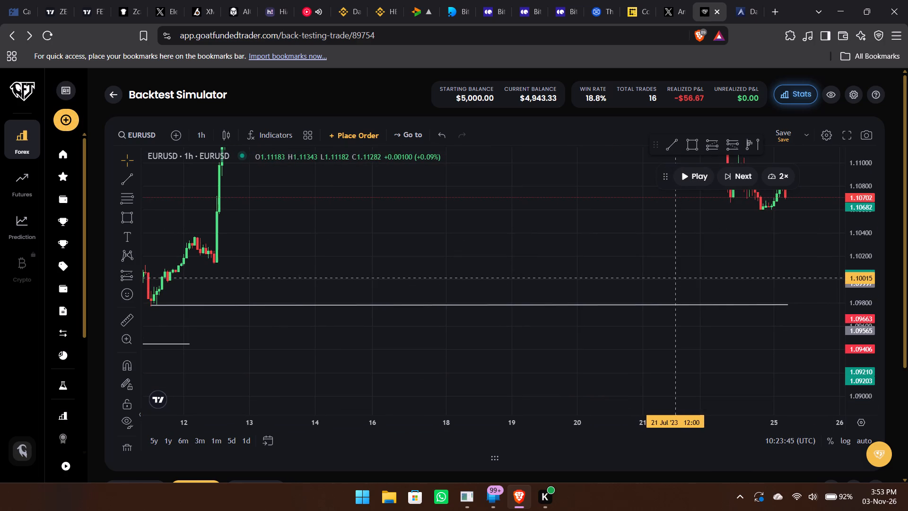
left_click_drag(191, 345, 780, 344)
left_click(780, 344)
Resume the replay from 25 July and let it run into the 26 July rise.
scroll(792, 274, "left", 5)
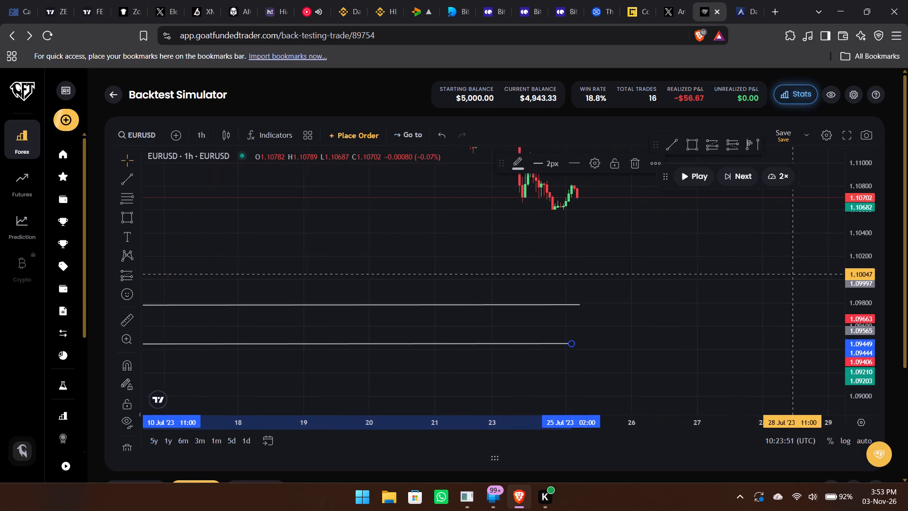
left_click_drag(639, 252, 638, 281)
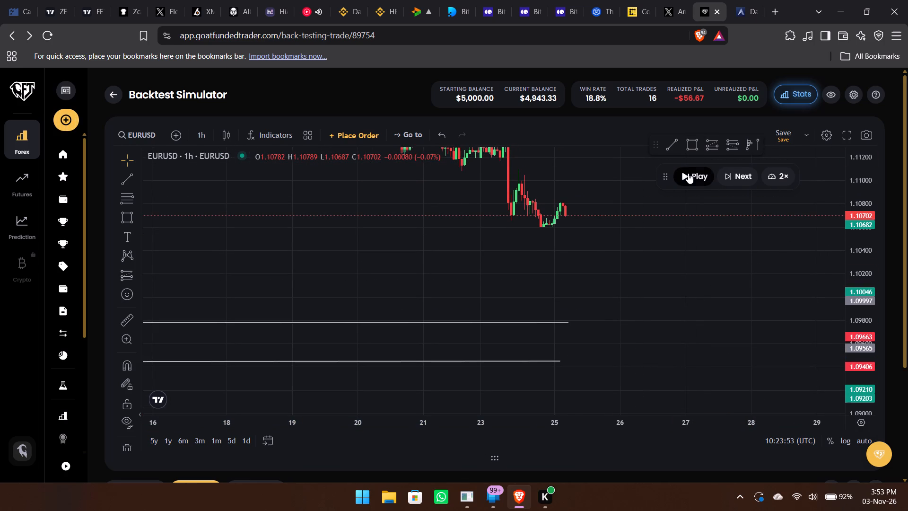
left_click(688, 174)
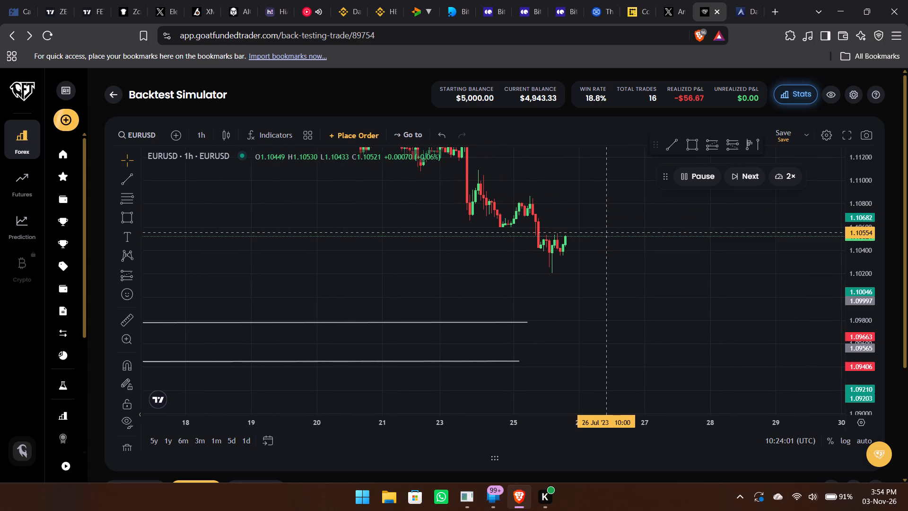
left_click_drag(605, 233, 556, 297)
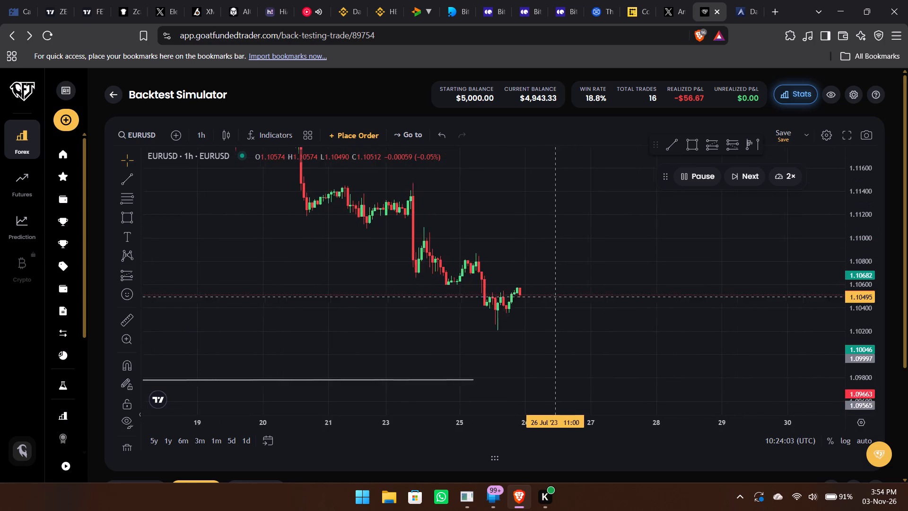
left_click_drag(556, 297, 544, 255)
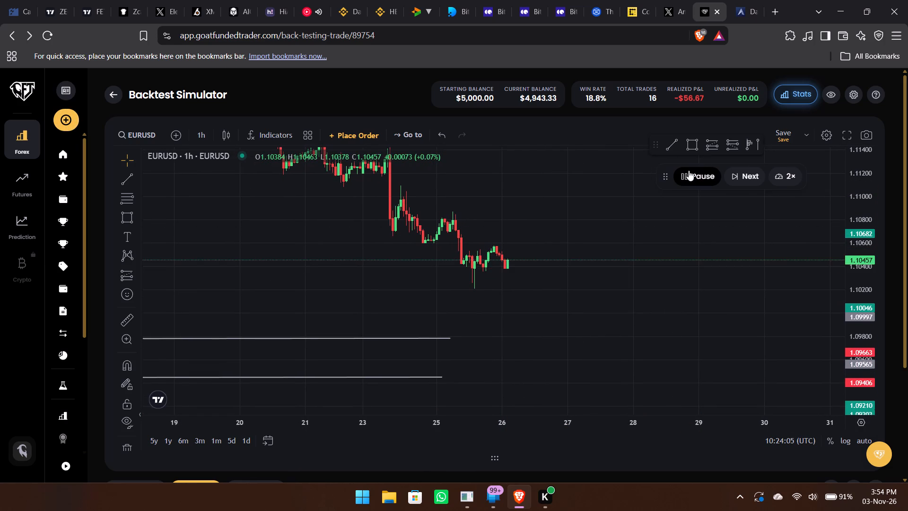
Draw a trend line from 25 July 03:00 at about 1.1087 across the highs to 26 July 18:00 at about 1.1084.
left_click(675, 150)
left_click_drag(427, 212, 516, 207)
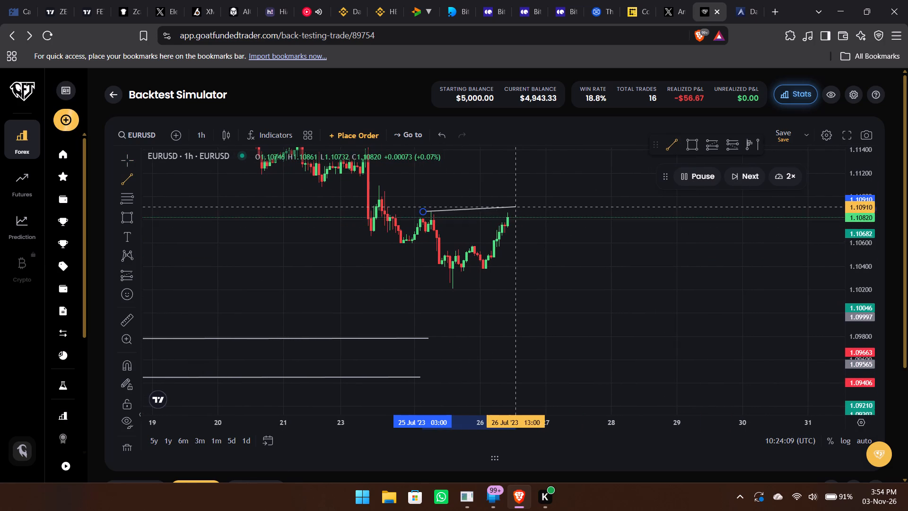
left_click_drag(516, 207, 523, 215)
left_click_drag(523, 215, 697, 166)
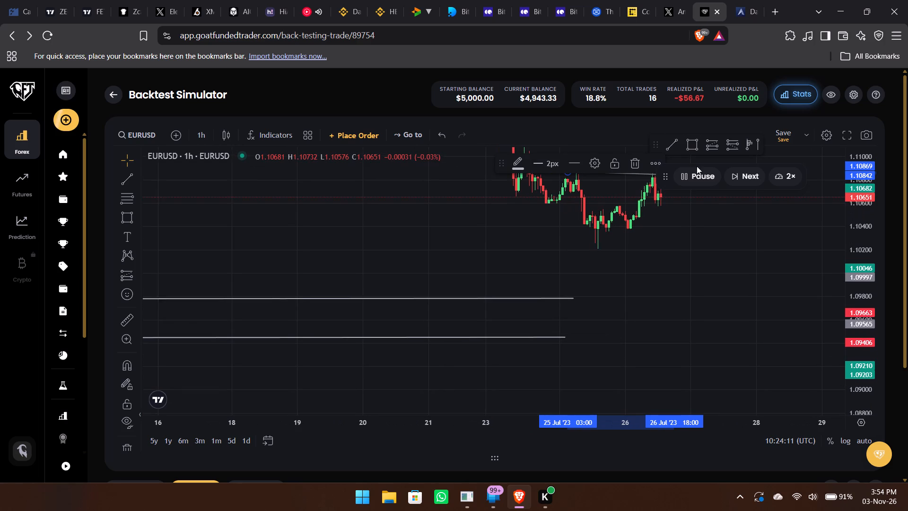
Pause the replay on 26 July and extend the new trend line's end to 28 July 06:00 at about 1.1079.
left_click(694, 172)
left_click_drag(651, 220, 566, 278)
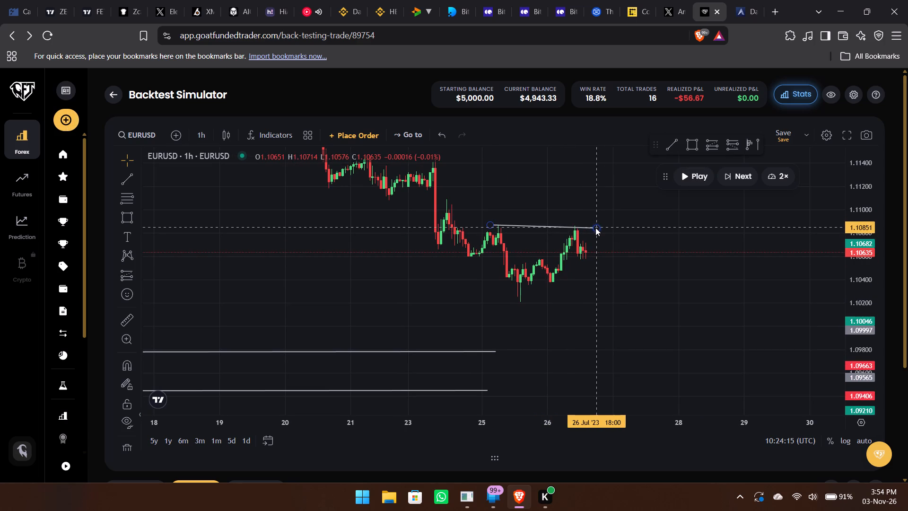
left_click_drag(595, 228, 572, 225)
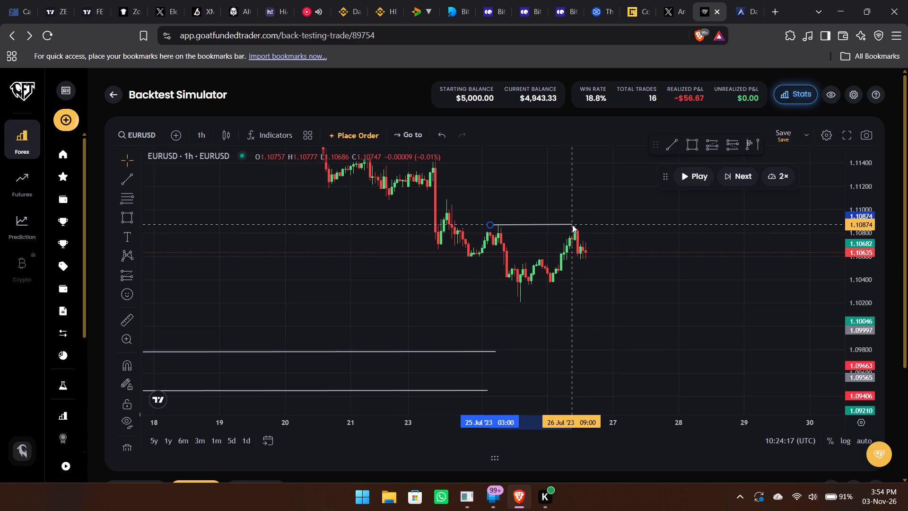
left_click_drag(572, 225, 572, 225)
left_click_drag(572, 225, 695, 234)
left_click(695, 234)
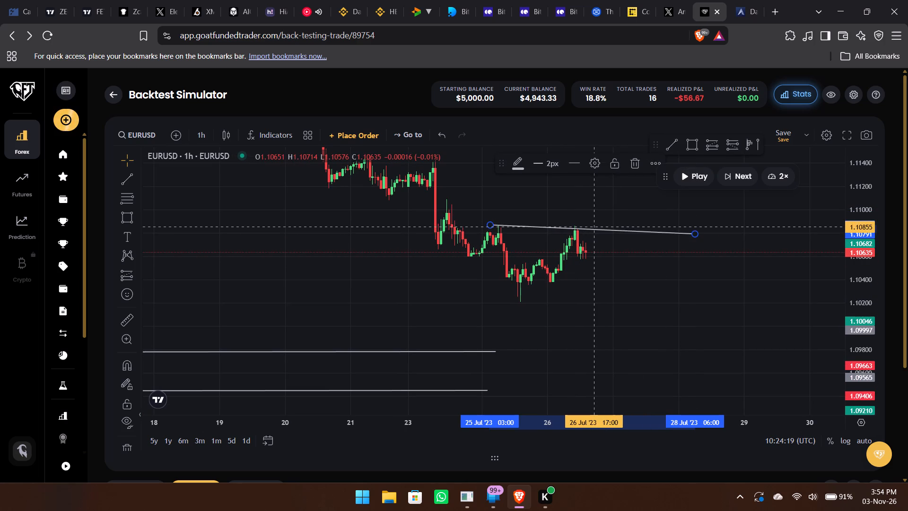
Switch the chart to the 5-minute interval and frame the 26 July price action in more detail.
key("5")
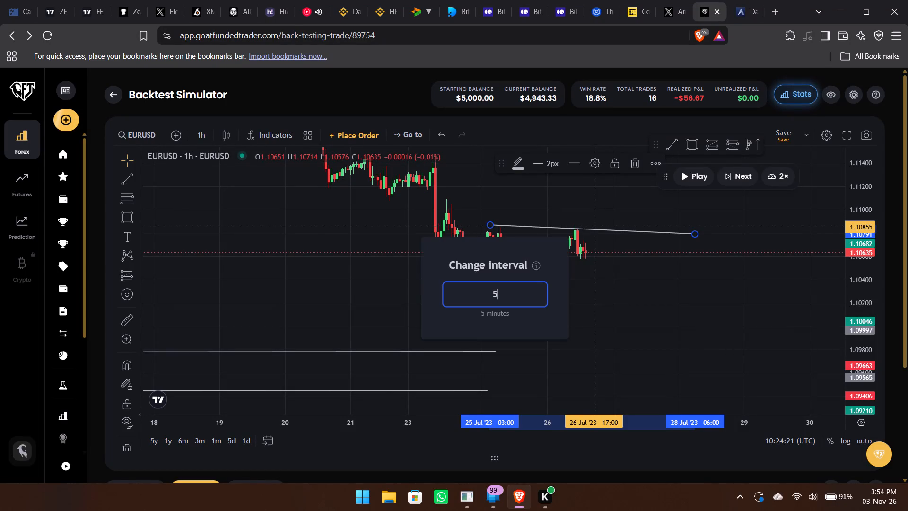
key("Return")
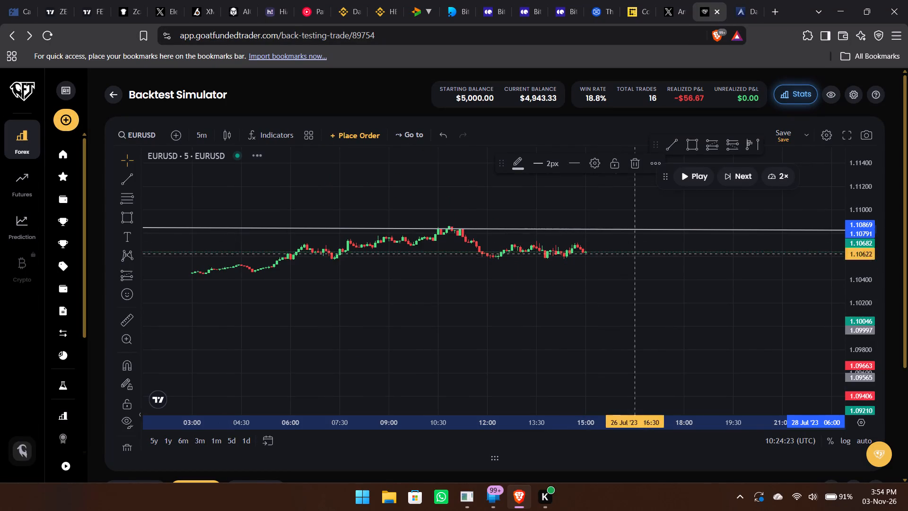
left_click_drag(860, 332, 851, 128)
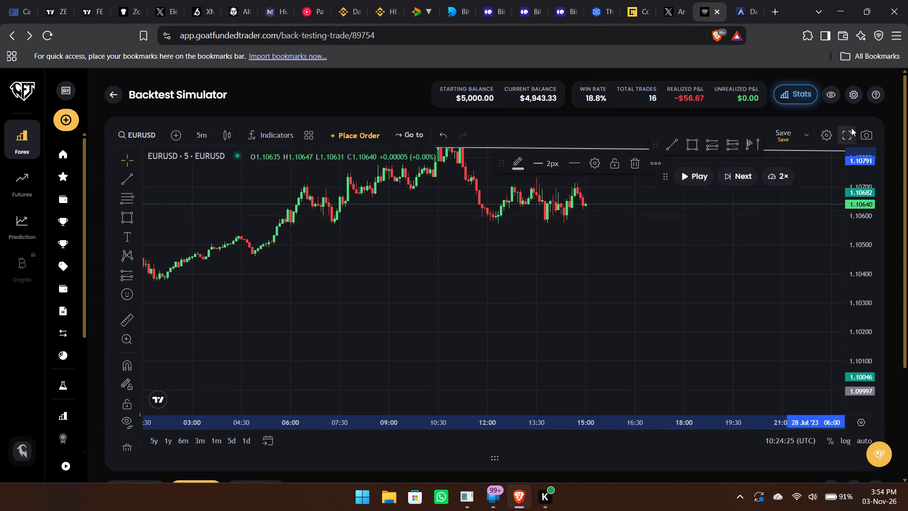
left_click_drag(623, 194, 653, 266)
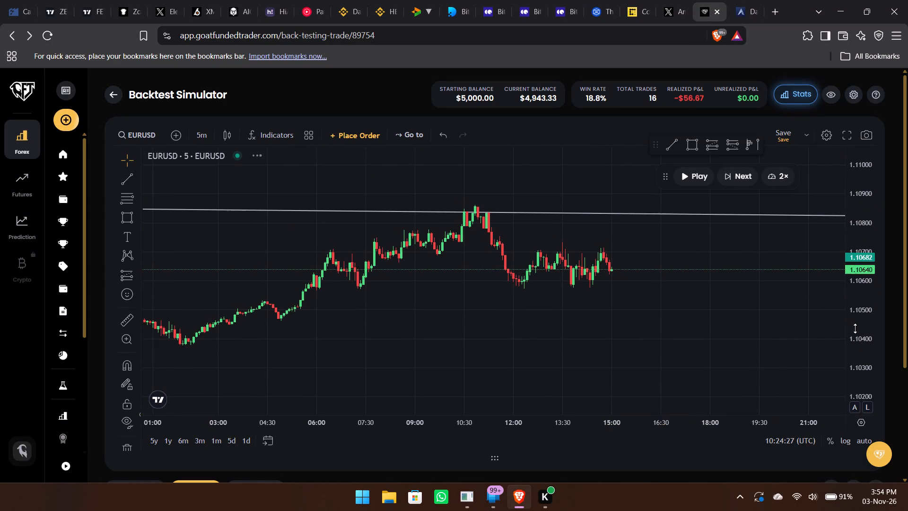
left_click_drag(856, 328, 852, 242)
left_click_drag(716, 256, 713, 285)
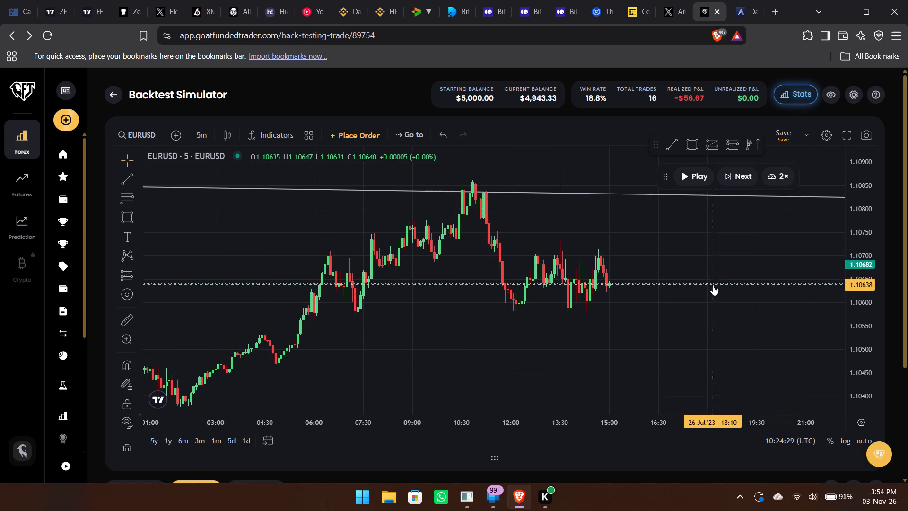
Draw a rectangle zone from 26 July 10:05 to 15:10 between about 1.10788 and 1.10759.
left_click(690, 146)
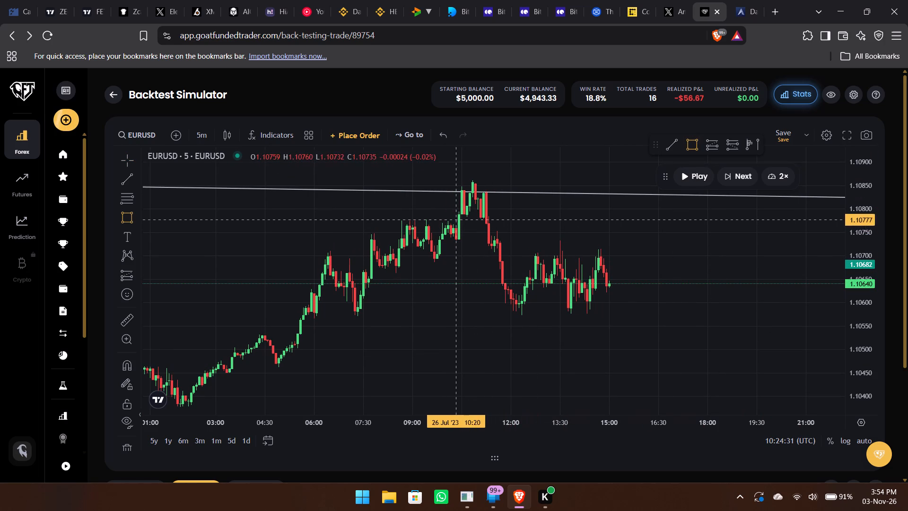
left_click_drag(447, 215, 597, 227)
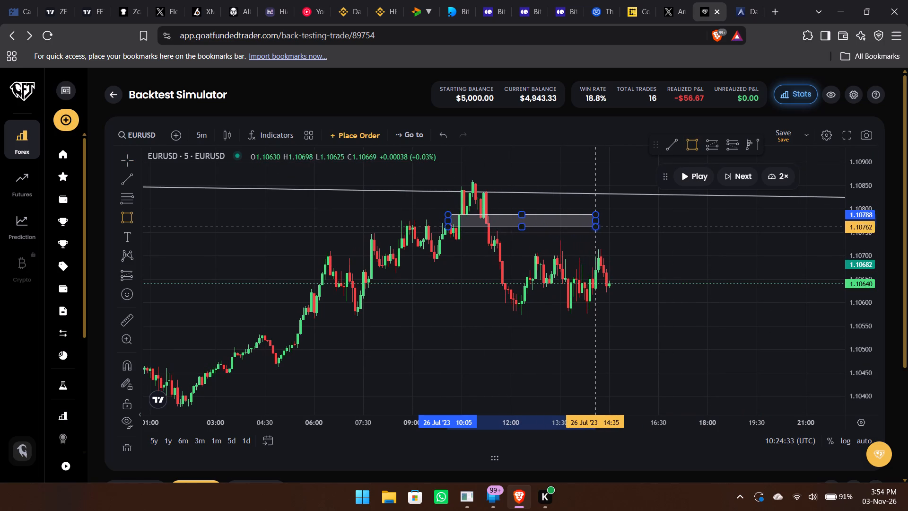
left_click_drag(597, 227, 614, 229)
left_click(614, 229)
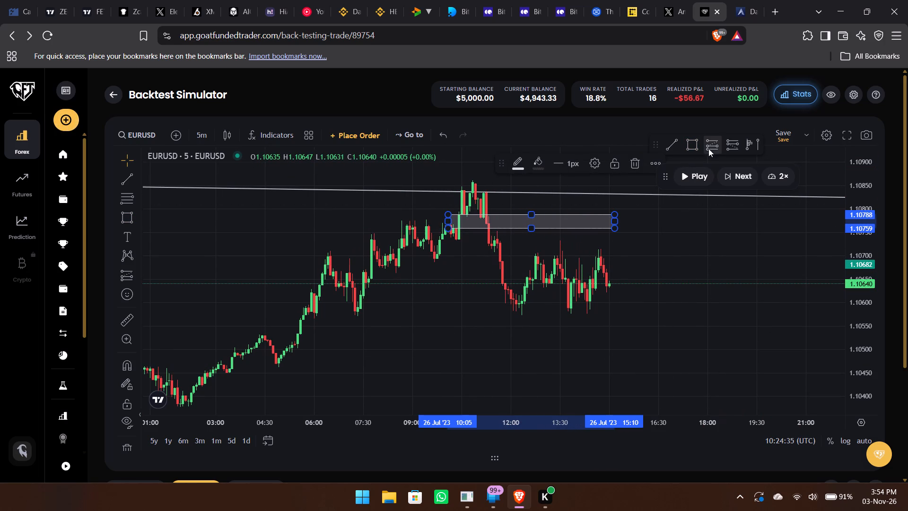
Place a short position drawing at about 1.10761 on the zone's lower edge and use it as a pending order.
left_click(731, 144)
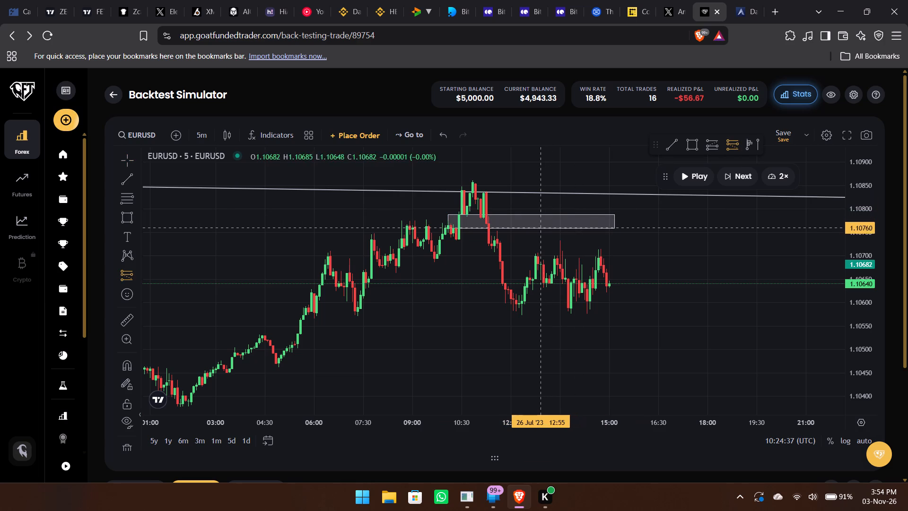
left_click(533, 228)
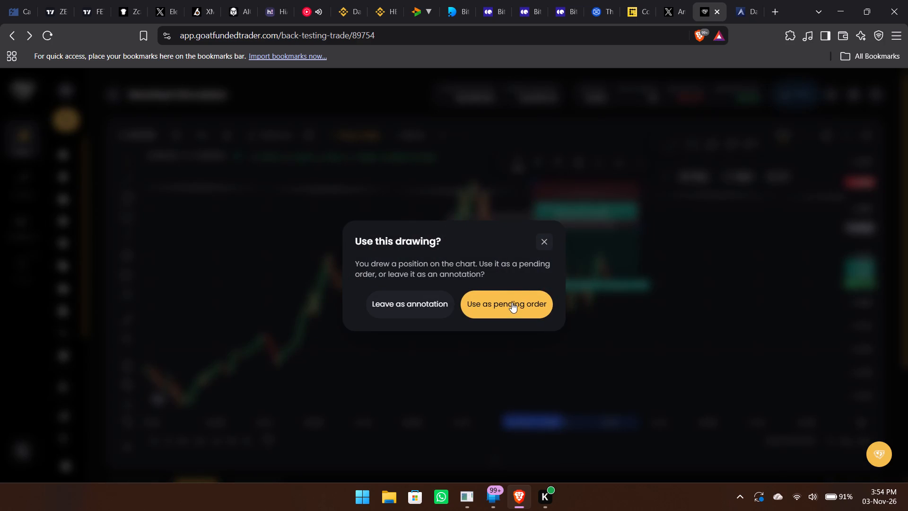
left_click(512, 303)
Adjust the short position's stop loss to 1.10889 and its take profit to 1.10371.
left_click_drag(335, 181, 350, 167)
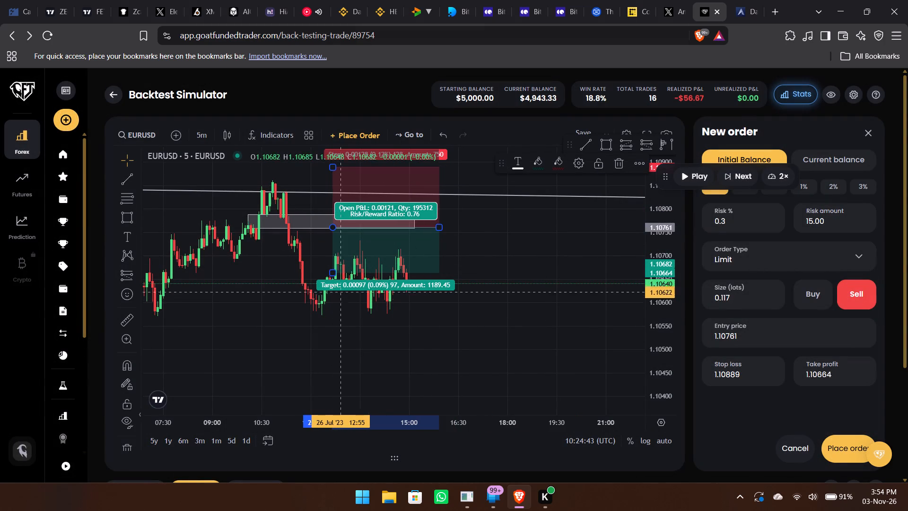
left_click_drag(331, 273, 340, 352)
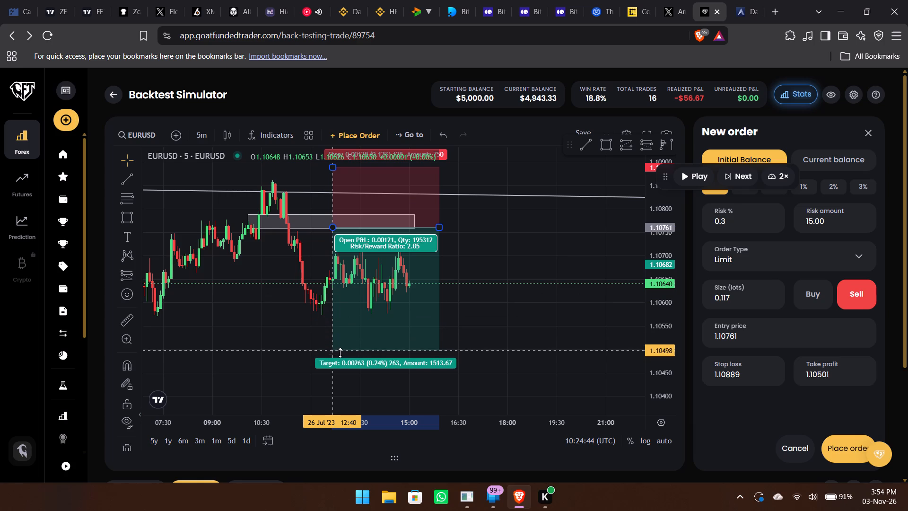
left_click_drag(340, 352, 340, 390)
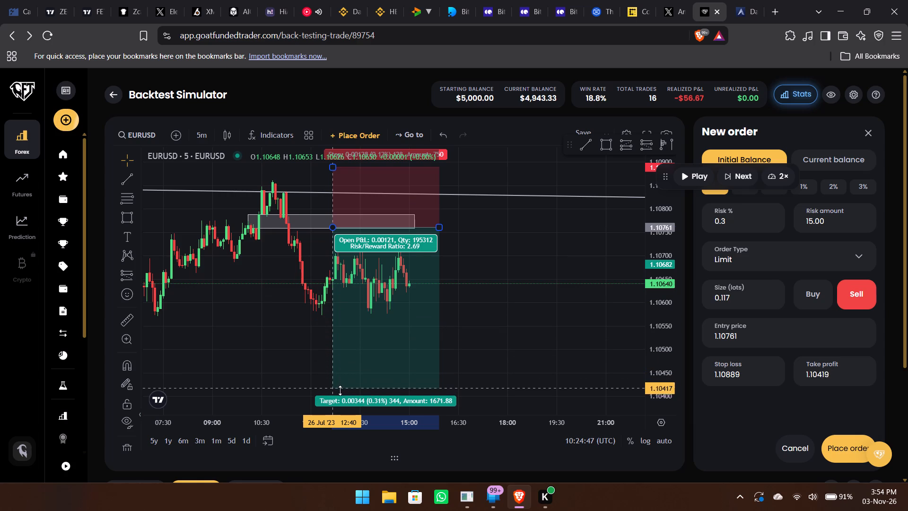
left_click_drag(340, 390, 338, 407)
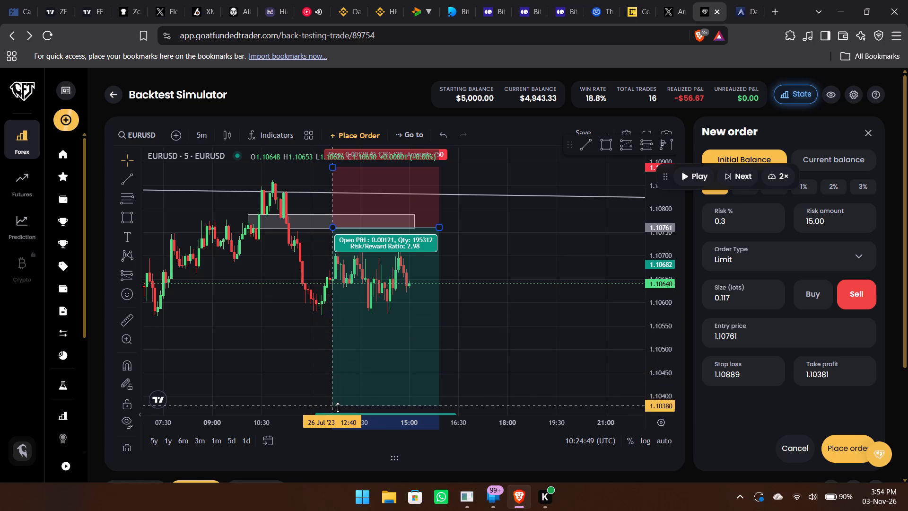
left_click_drag(338, 407, 337, 410)
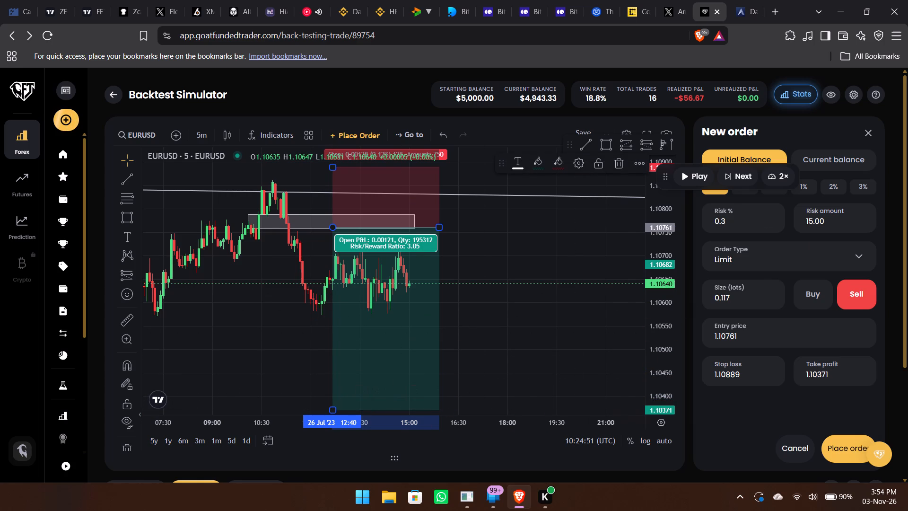
Set the order's risk to 0.5% of the initial balance and place the sell limit order.
left_click_drag(668, 175, 556, 187)
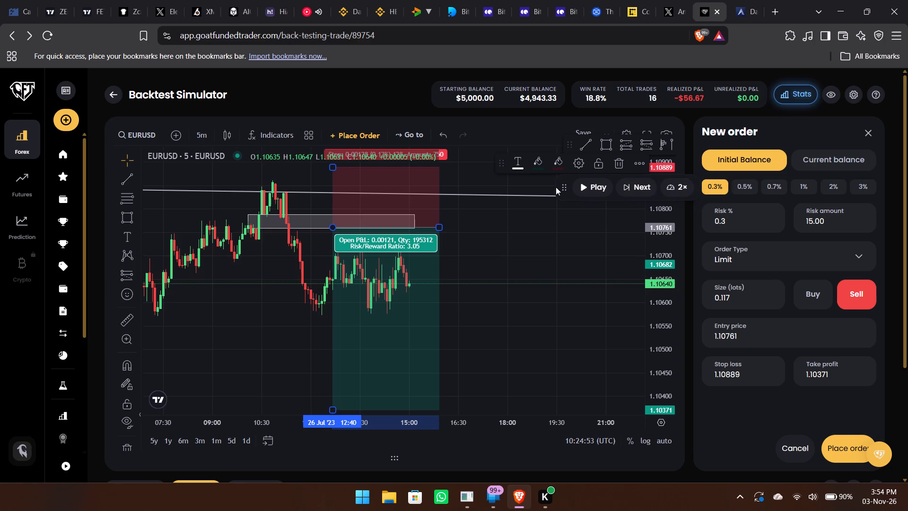
left_click(740, 187)
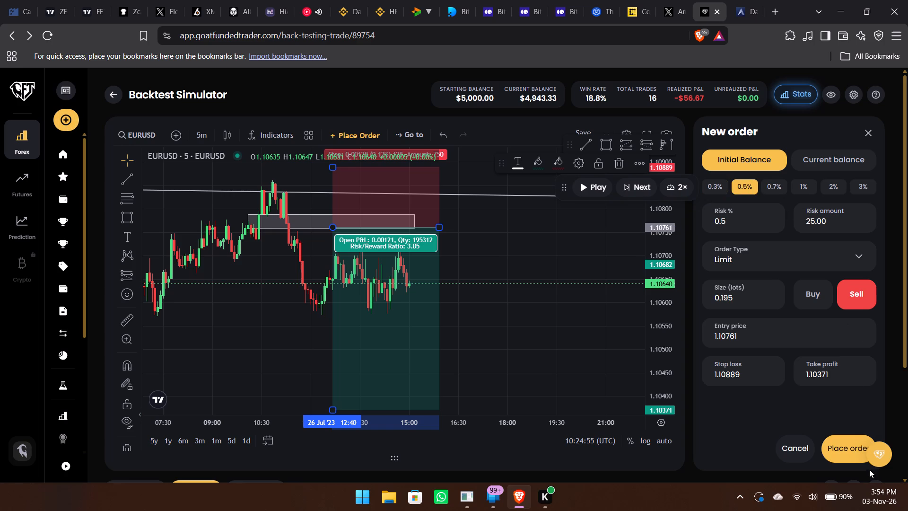
left_click(851, 452)
Resume the replay on the 5m chart and let the short trade run until it closes.
left_click_drag(681, 336, 668, 329)
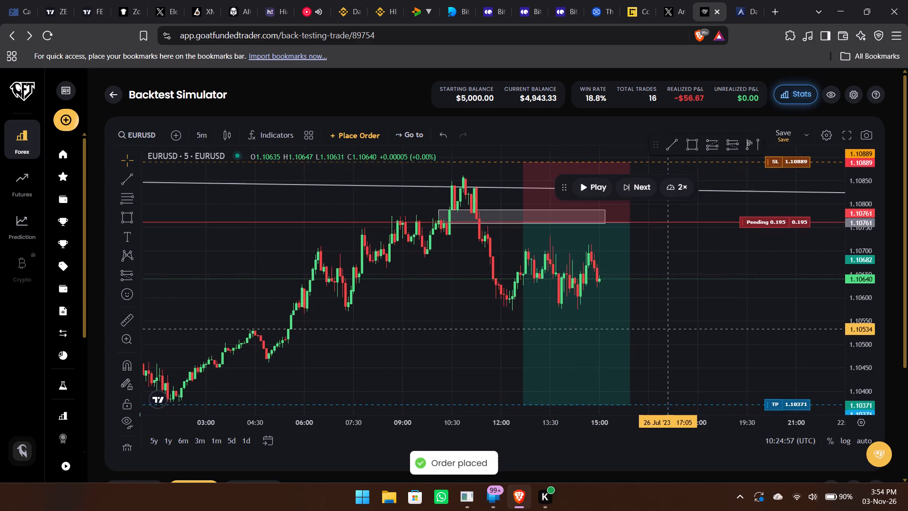
left_click_drag(668, 329, 668, 330)
left_click(588, 192)
left_click_drag(715, 317, 672, 296)
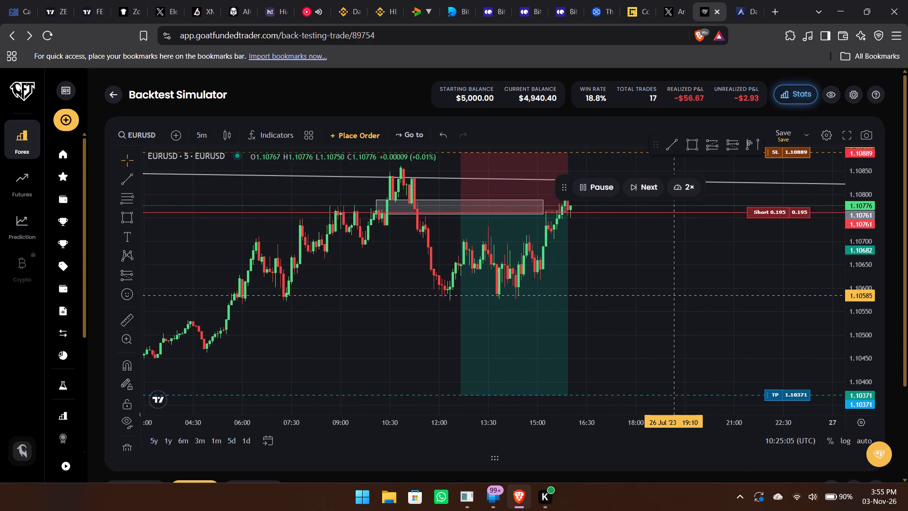
left_click_drag(652, 281, 568, 295)
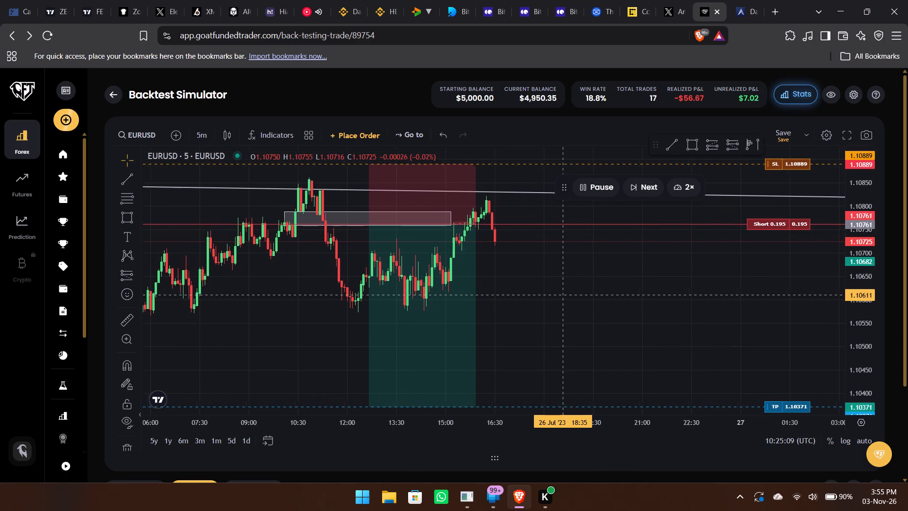
left_click_drag(568, 295, 567, 282)
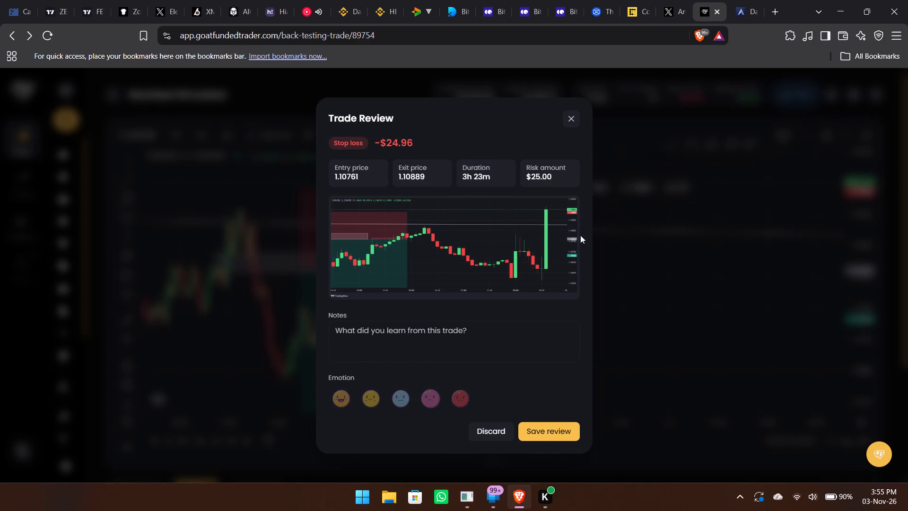
Close the trade review without saving notes or an emotion and return to the 26 July price action.
left_click(571, 116)
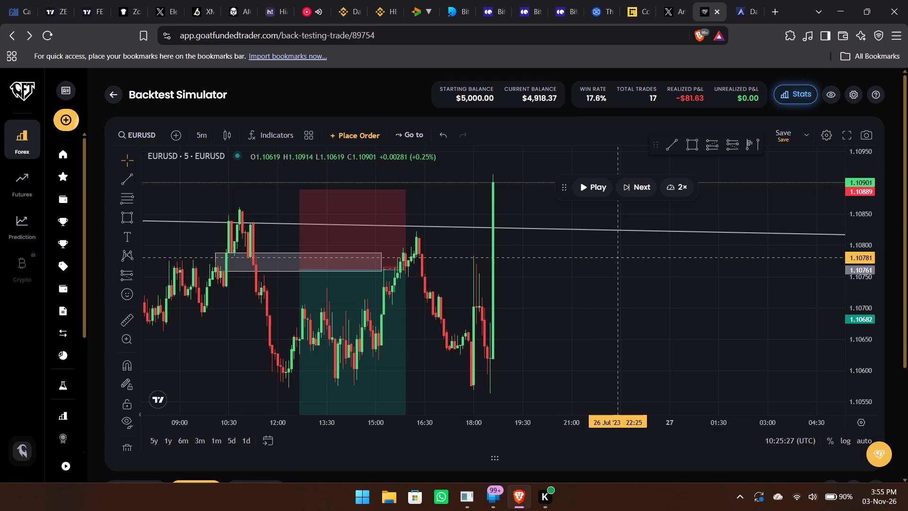
left_click_drag(618, 259, 638, 216)
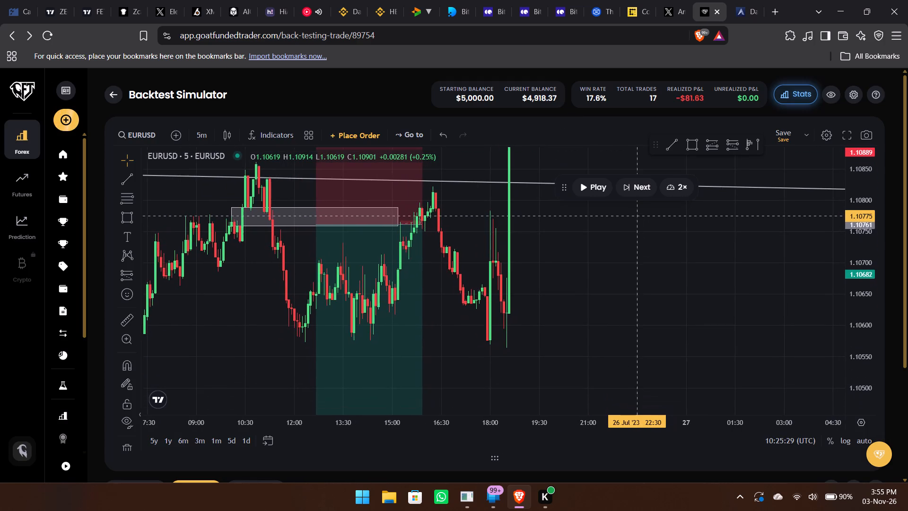
Replay the 5m chart through the evening of 26 July and pause it shortly after 19:00.
left_click_drag(638, 216, 691, 240)
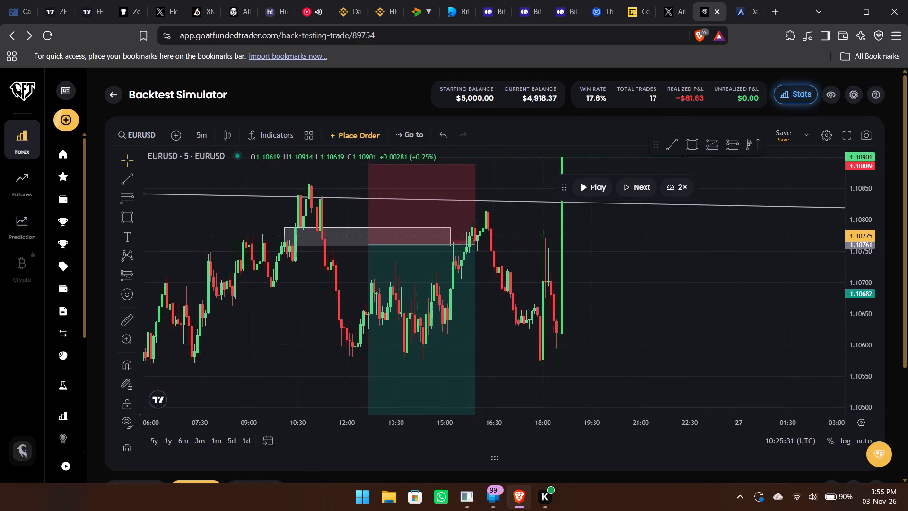
left_click_drag(691, 240, 664, 240)
left_click(593, 179)
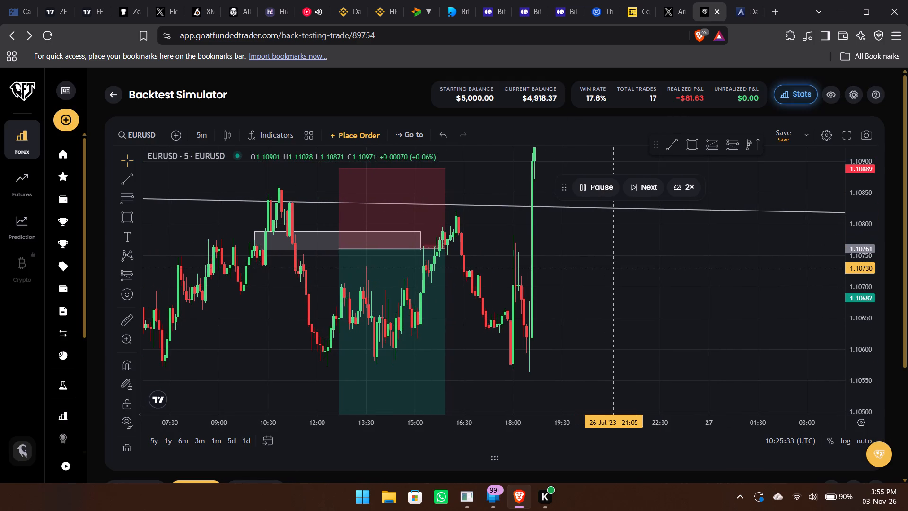
left_click_drag(615, 268, 629, 333)
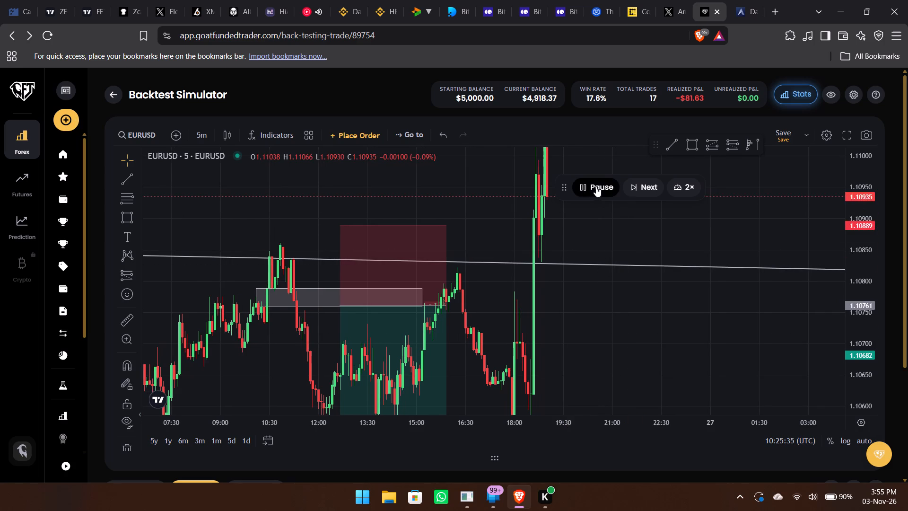
left_click(596, 186)
type("1h")
key("Return")
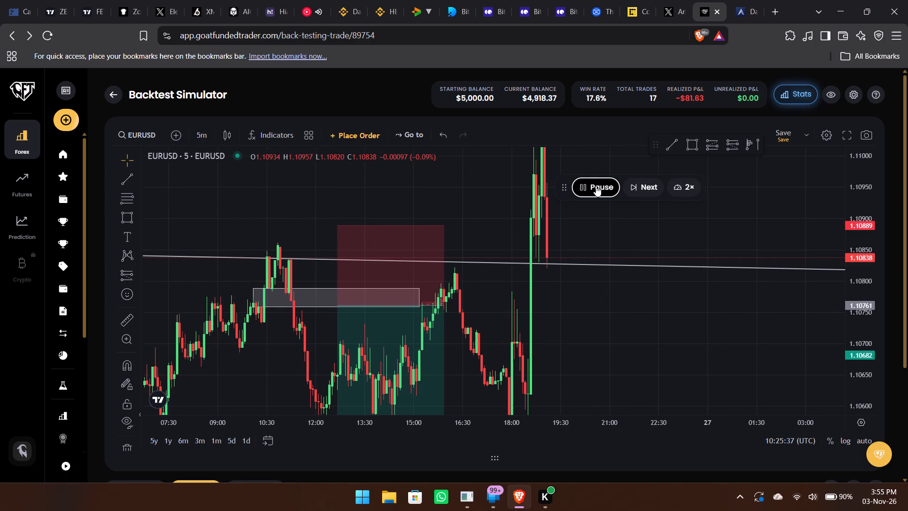
left_click(596, 186)
left_click(608, 316)
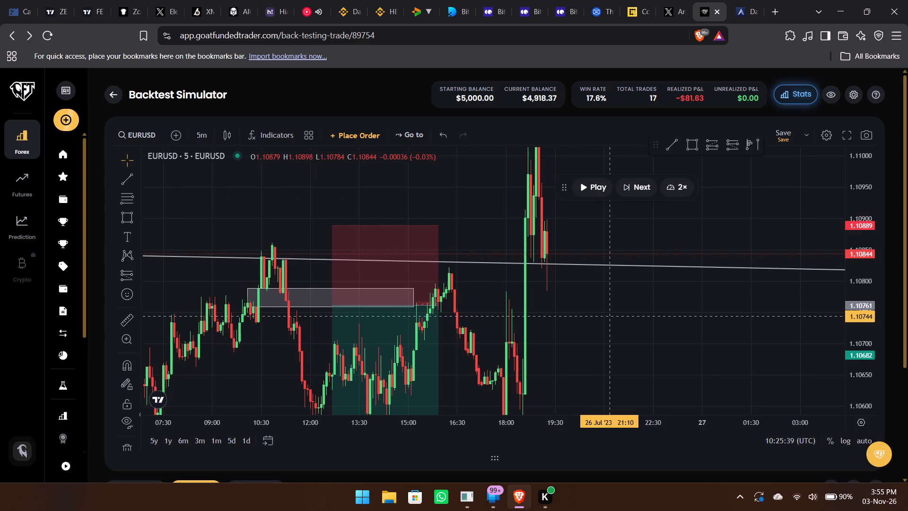
Switch to the 1h chart and draw a near-horizontal trend line at about 1.1110 from the 24 July high to 27 July.
type("1h")
key("Return")
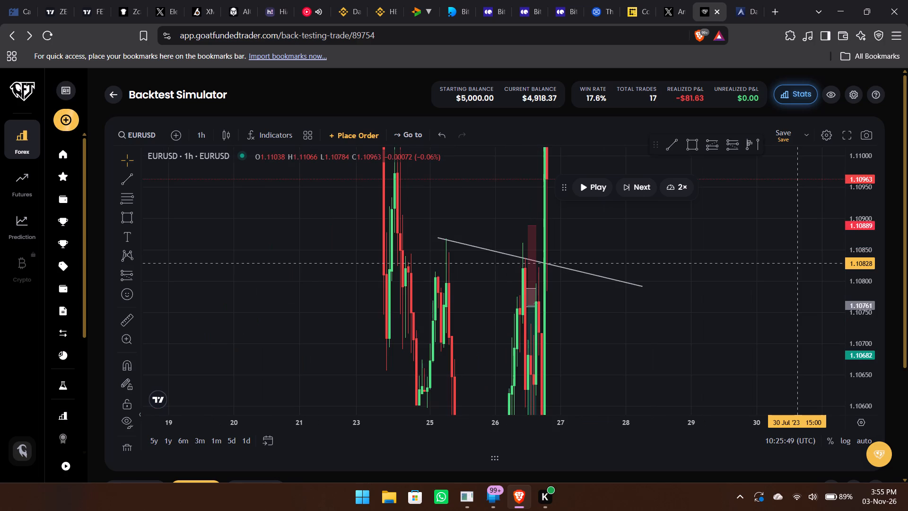
left_click_drag(864, 229, 847, 397)
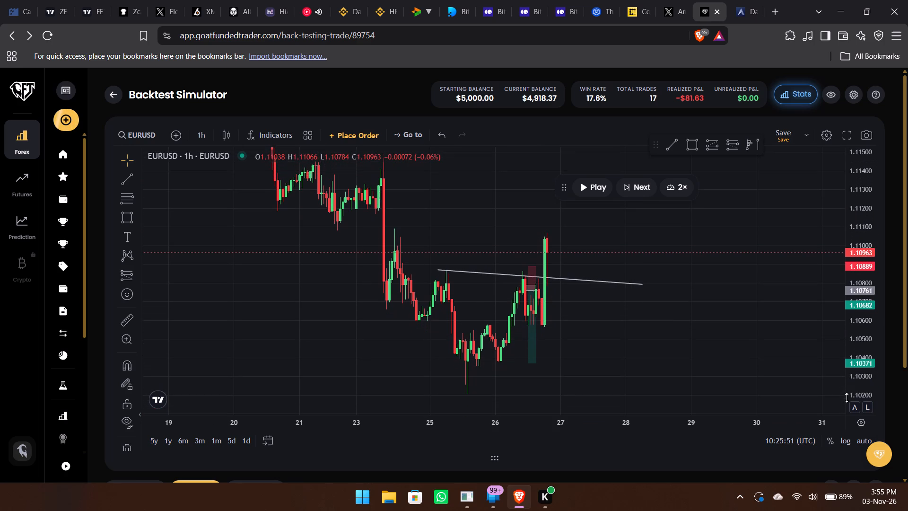
left_click_drag(729, 313, 687, 312)
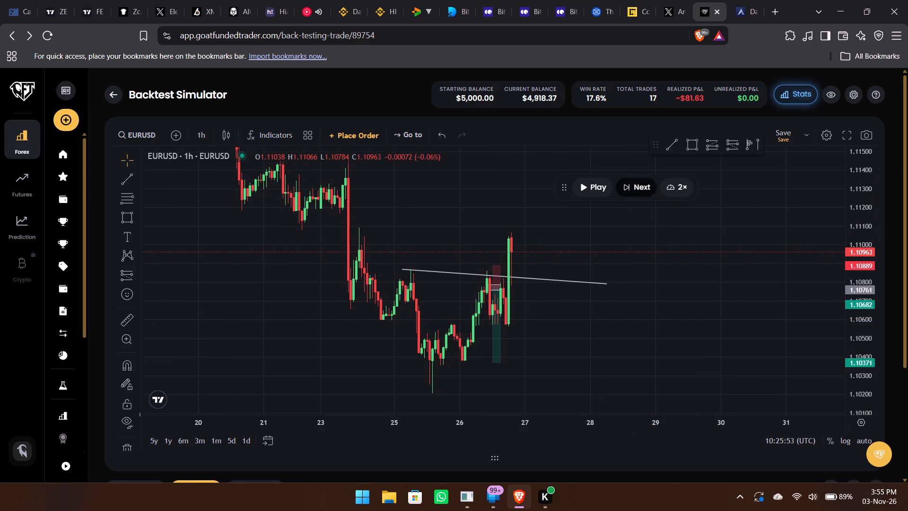
left_click(665, 148)
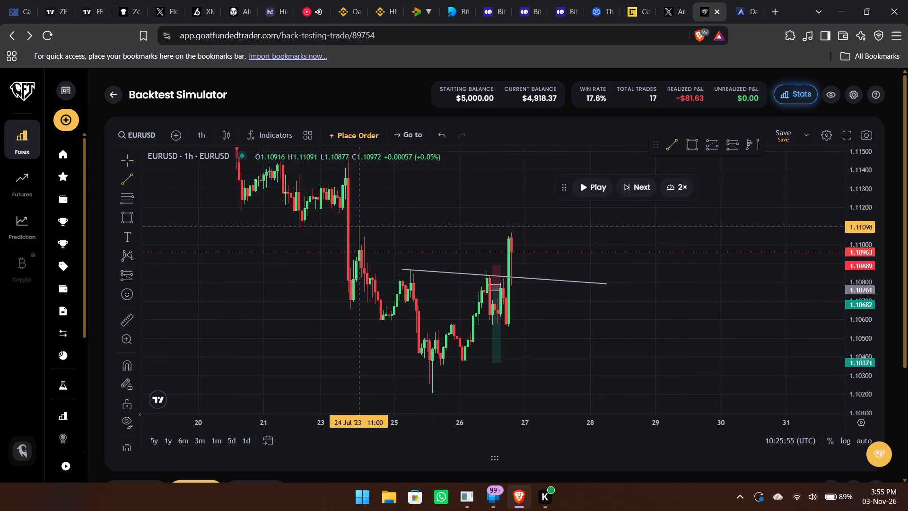
left_click_drag(355, 228, 539, 228)
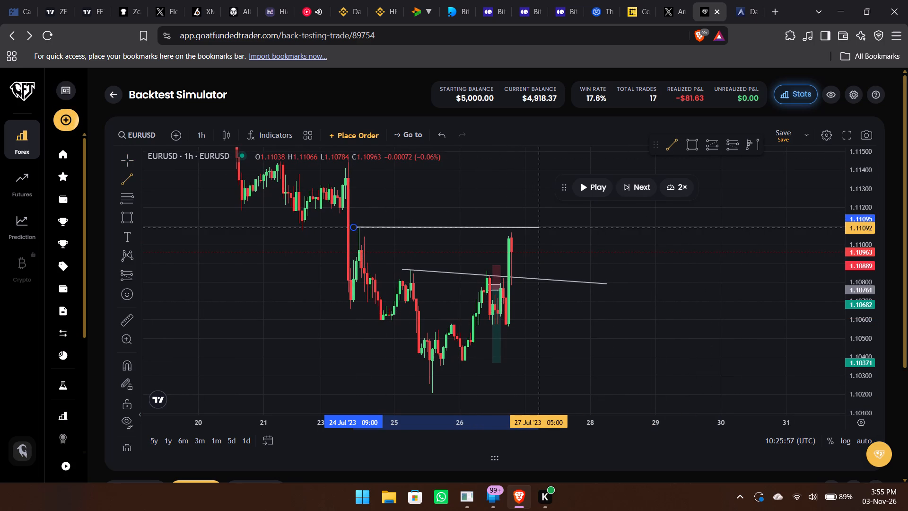
left_click_drag(539, 228, 547, 227)
left_click(547, 227)
left_click_drag(632, 214, 630, 216)
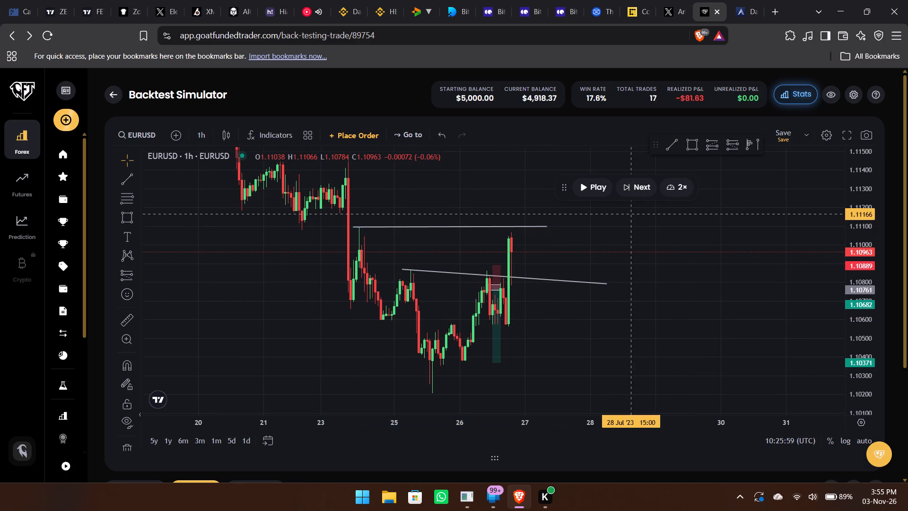
Replay the 1h chart into the morning of 27 July and pause it below the new trend line.
left_click_drag(630, 216, 609, 228)
left_click(594, 188)
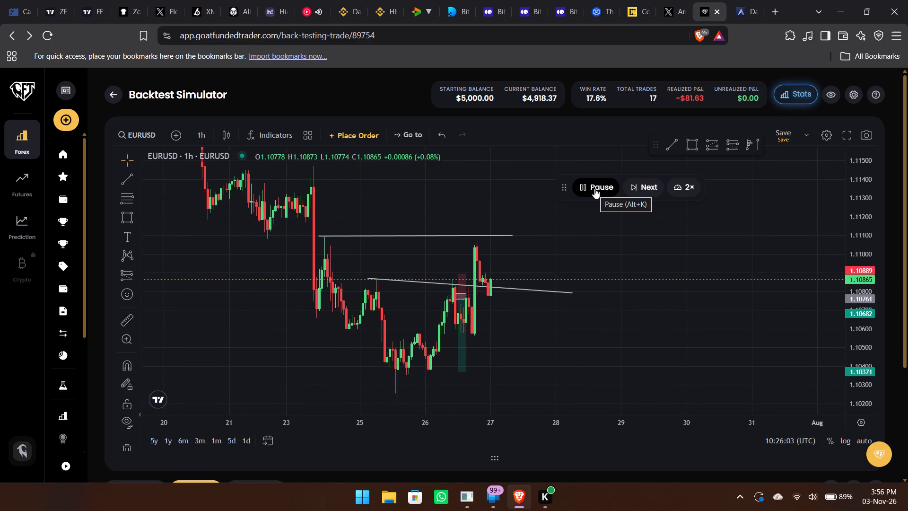
left_click(594, 188)
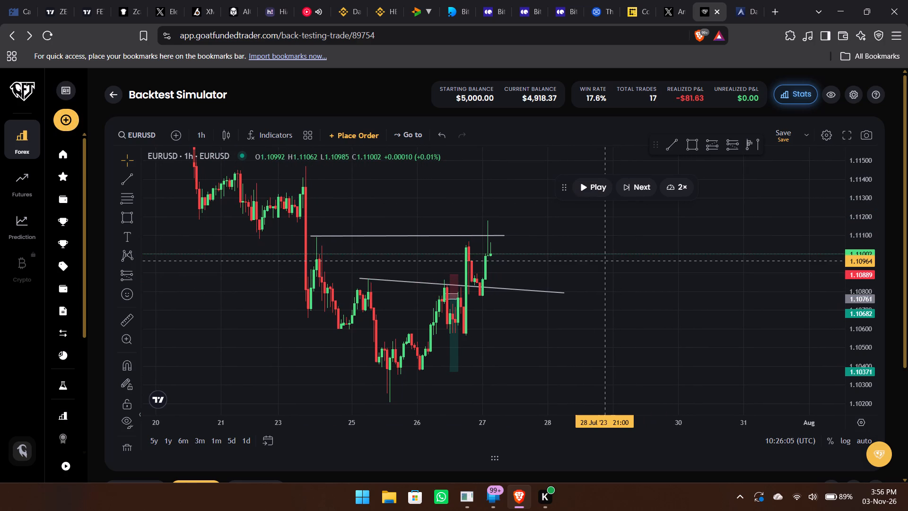
key("5")
key("Return")
left_click(585, 186)
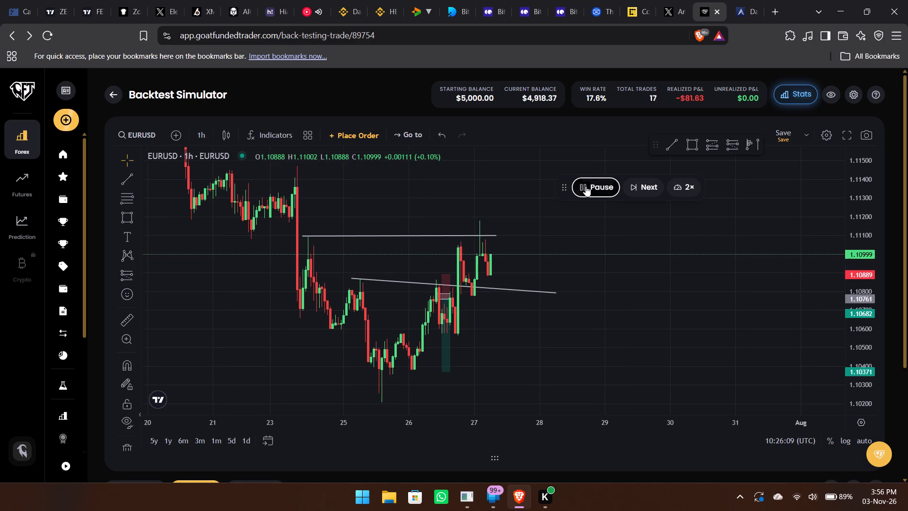
left_click(594, 272)
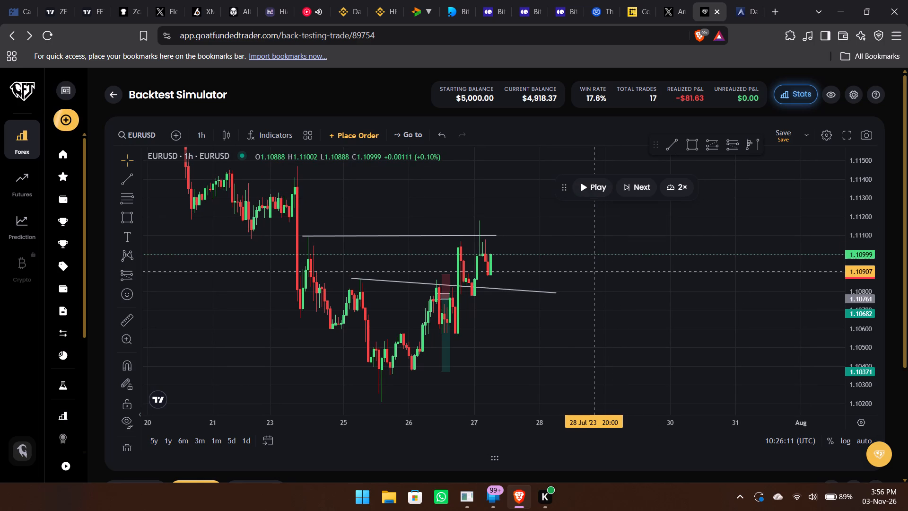
Switch to the 5m chart and draw a rectangle zone from about 1.11104 to 1.11078, starting at 01:40 on 27 July.
key("5")
key("Return")
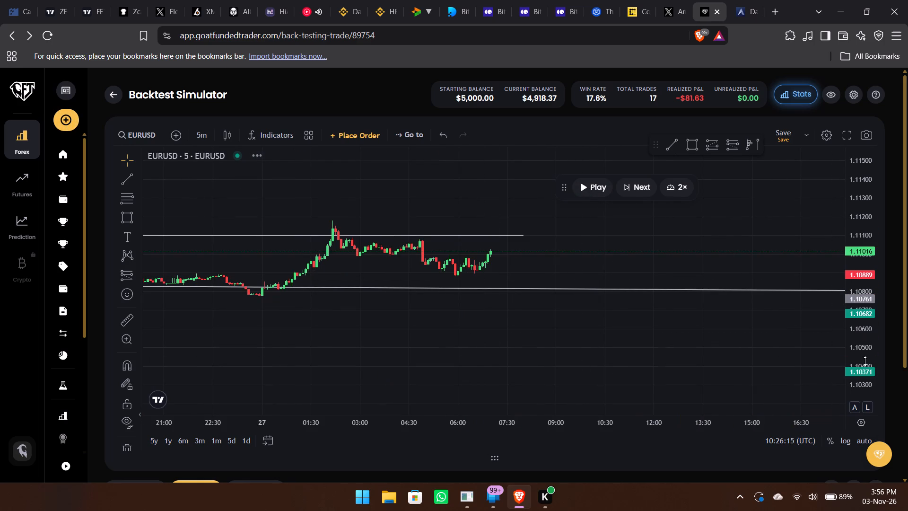
left_click_drag(864, 375, 857, 229)
left_click_drag(627, 238, 654, 302)
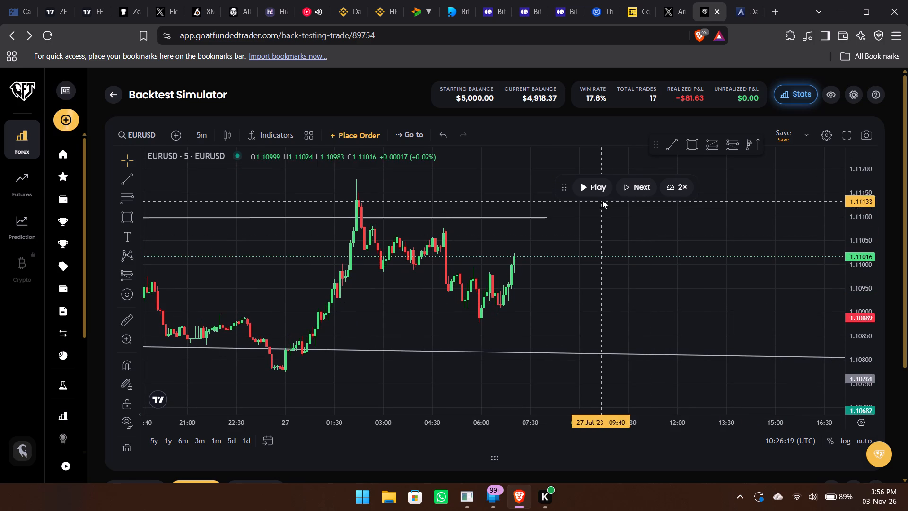
left_click(691, 145)
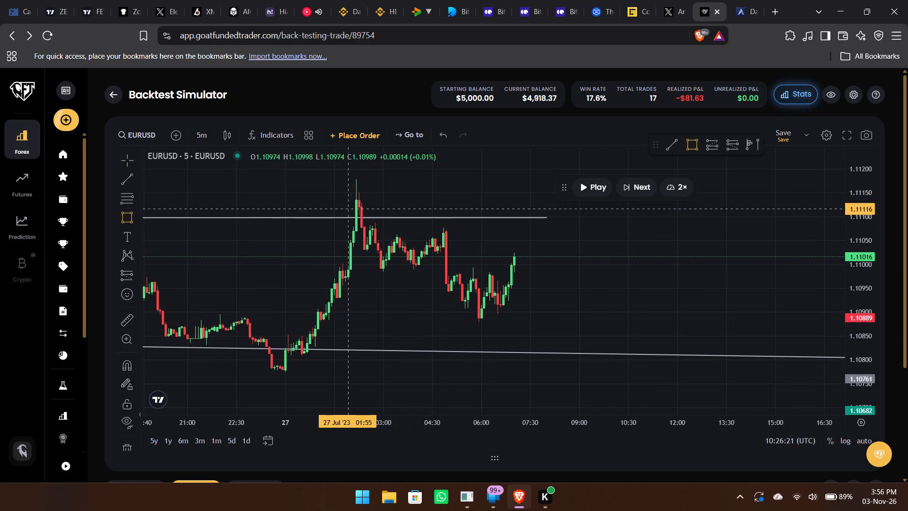
left_click_drag(340, 215, 574, 228)
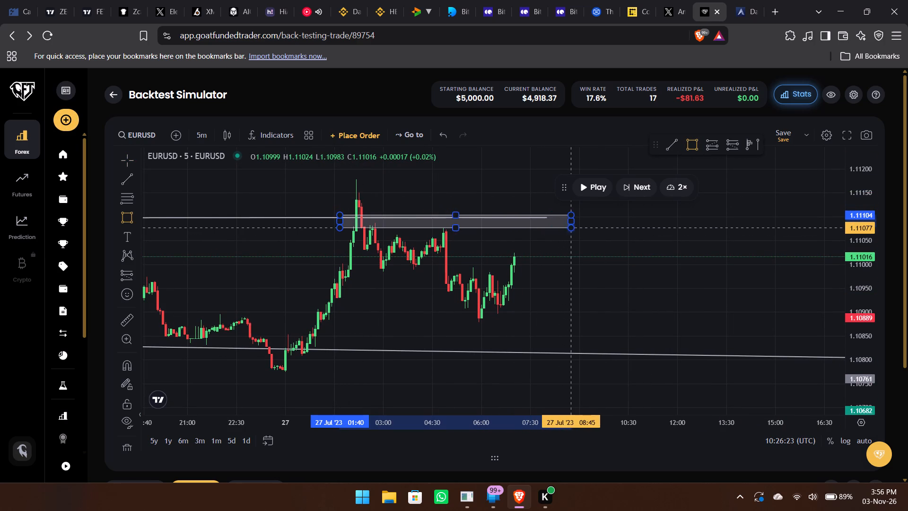
left_click_drag(574, 228, 587, 227)
left_click(587, 227)
left_click(650, 230)
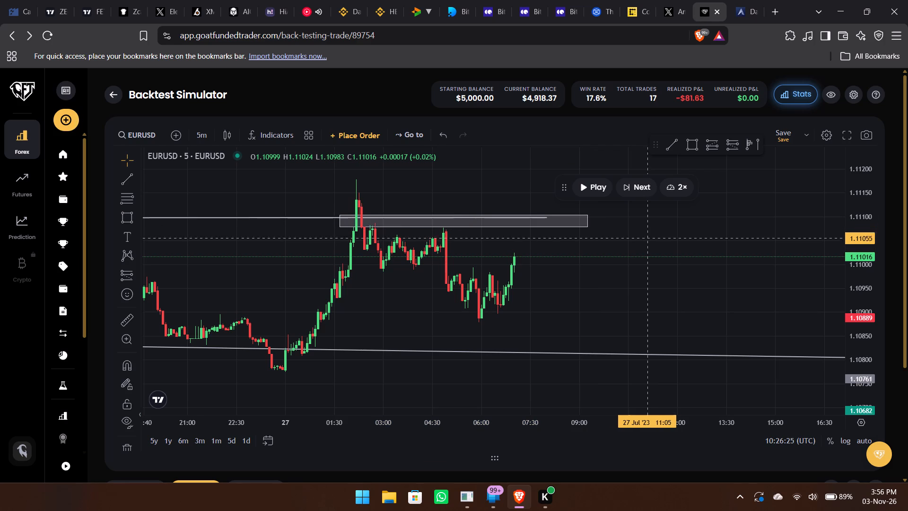
Draw a short position in the new zone as a pending order: entry 1.11082, stop loss 1.11188, take profit 1.10755.
left_click_drag(645, 247, 648, 268)
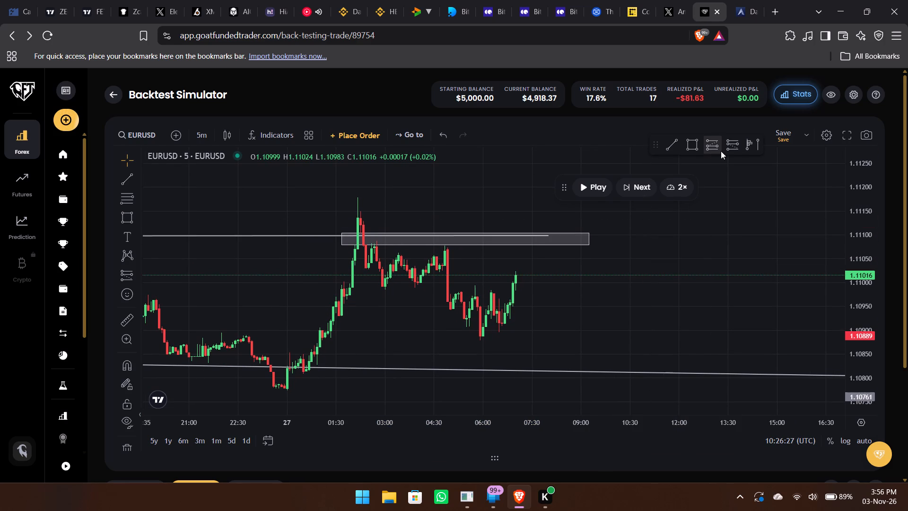
left_click(728, 148)
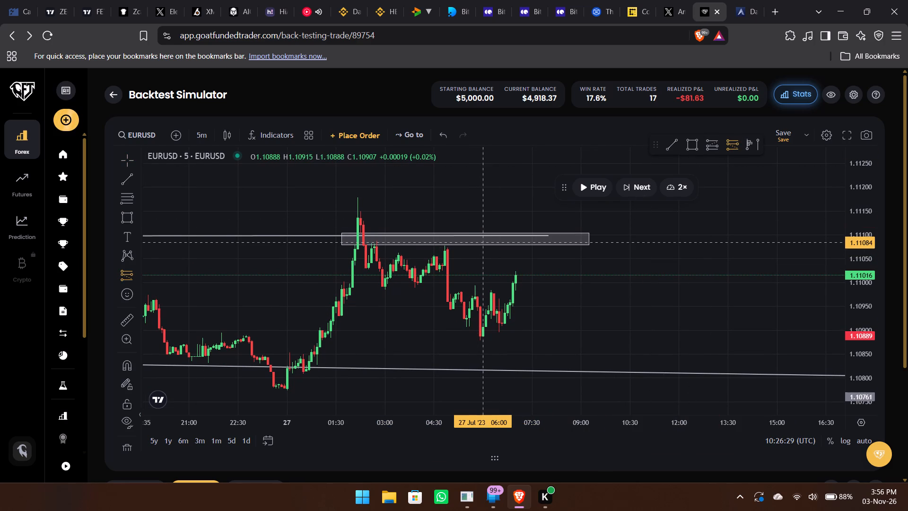
left_click(480, 244)
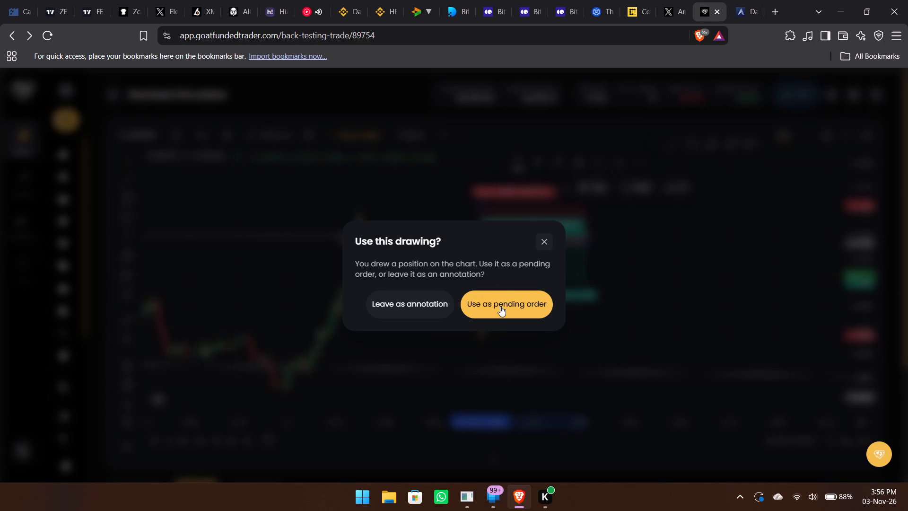
left_click(500, 309)
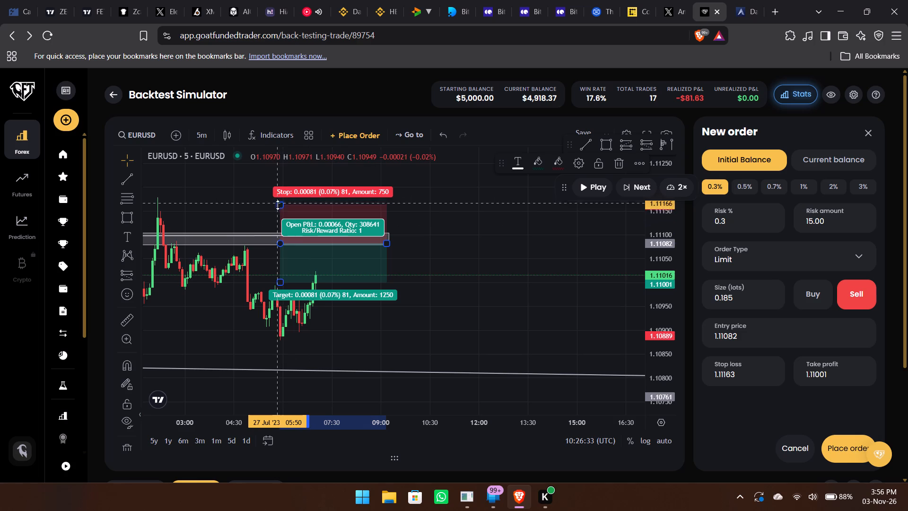
left_click_drag(279, 205, 295, 194)
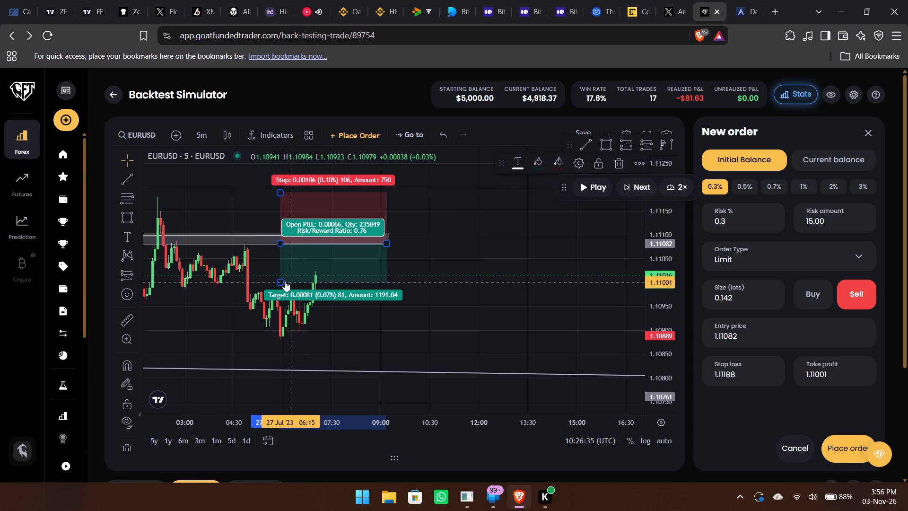
left_click_drag(278, 282, 280, 379)
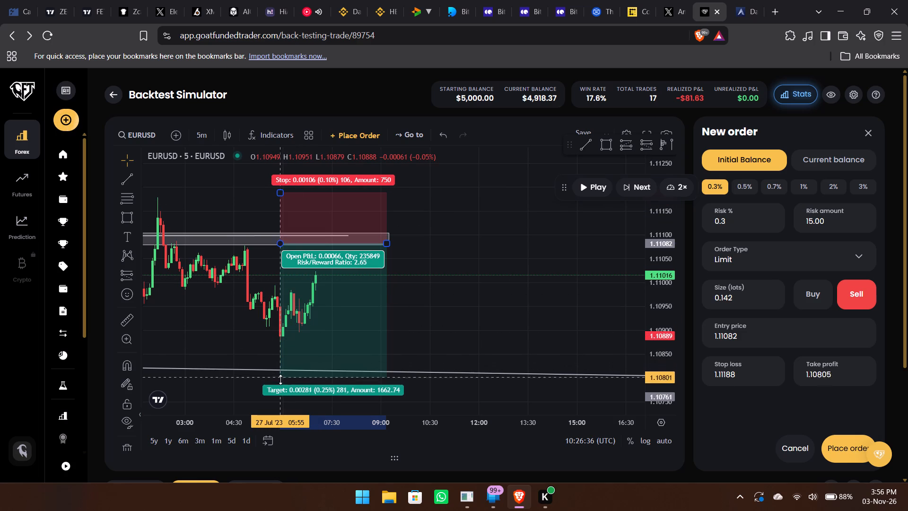
left_click_drag(280, 379, 280, 400)
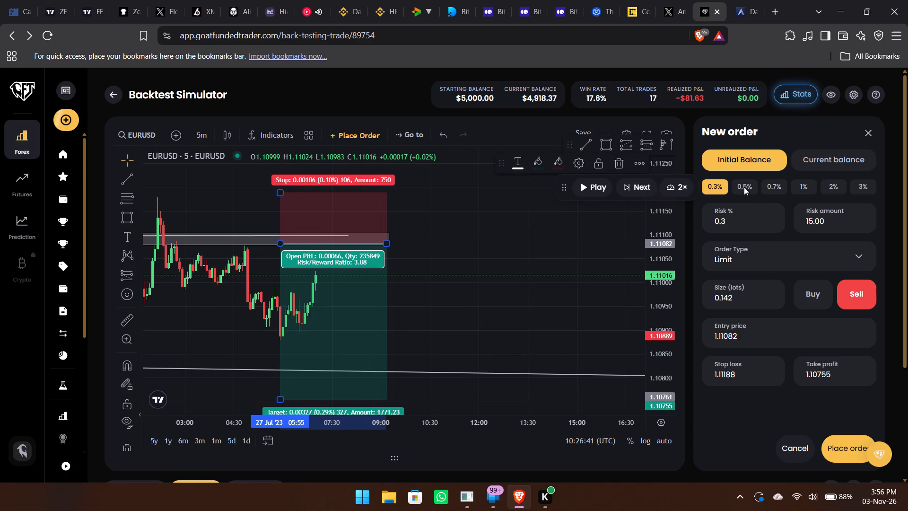
Set the order's risk to 0.5% of the initial balance and place the sell limit order.
left_click(744, 187)
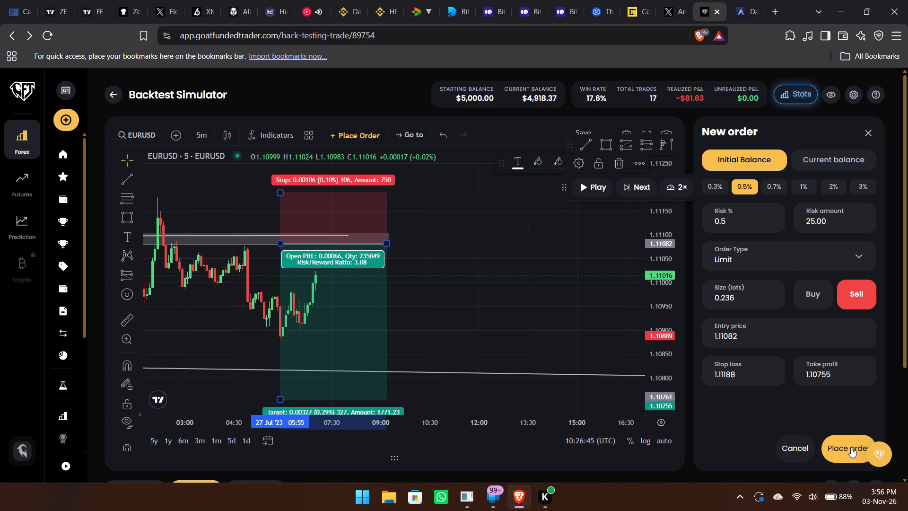
left_click(851, 447)
Resume the 5m replay until the short trade closes, and close its trade review without saving notes or an emotion.
left_click_drag(691, 304, 681, 292)
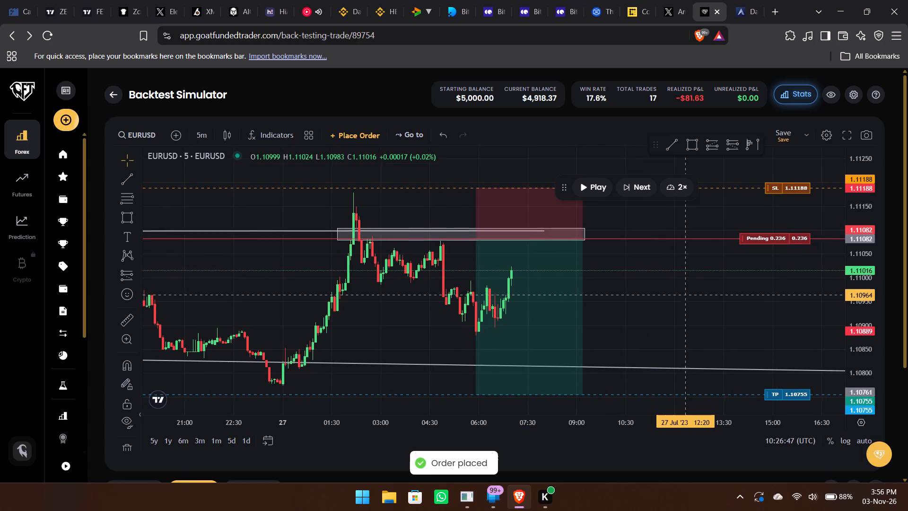
left_click_drag(681, 292, 677, 294)
left_click(595, 190)
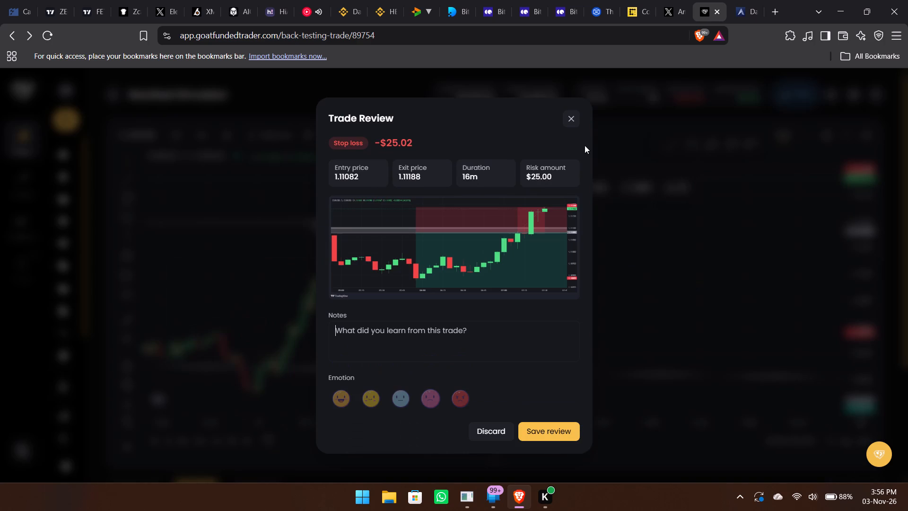
left_click(571, 116)
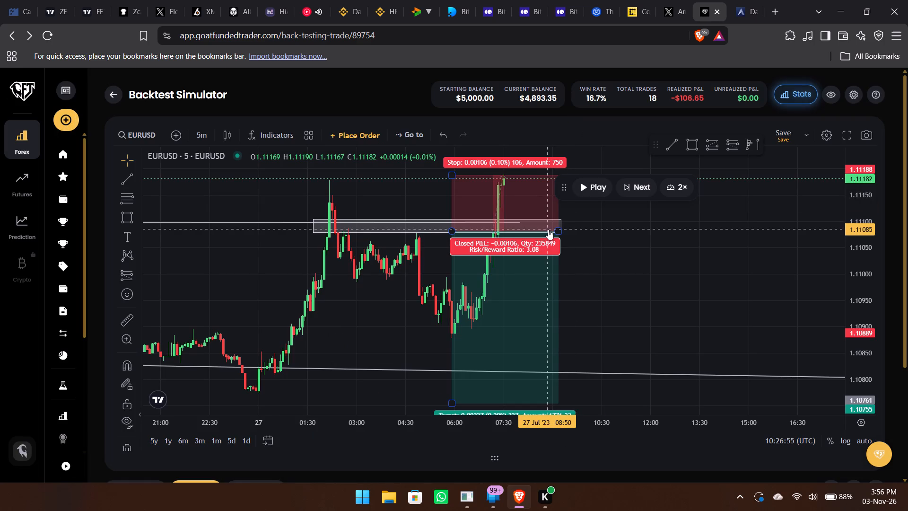
Switch the EURUSD chart back to the 1h interval.
type("1h")
left_click(646, 237)
type("1h")
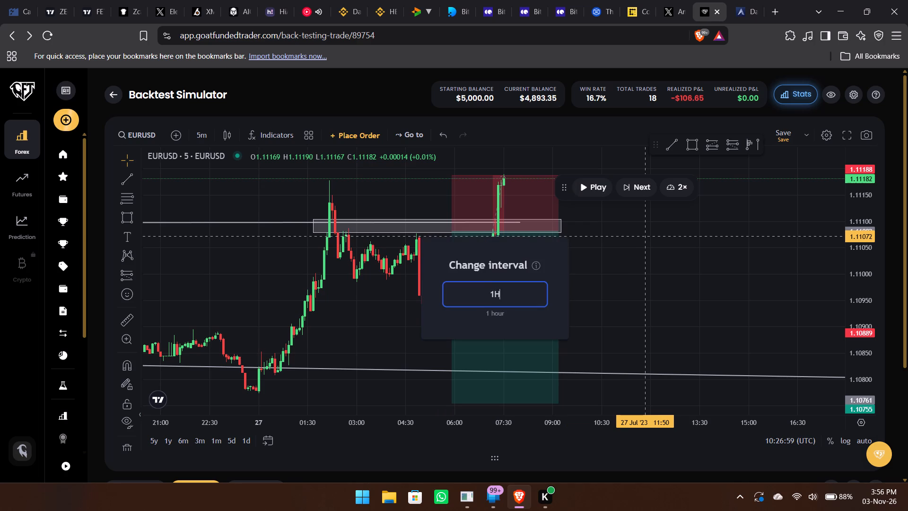
key("Return")
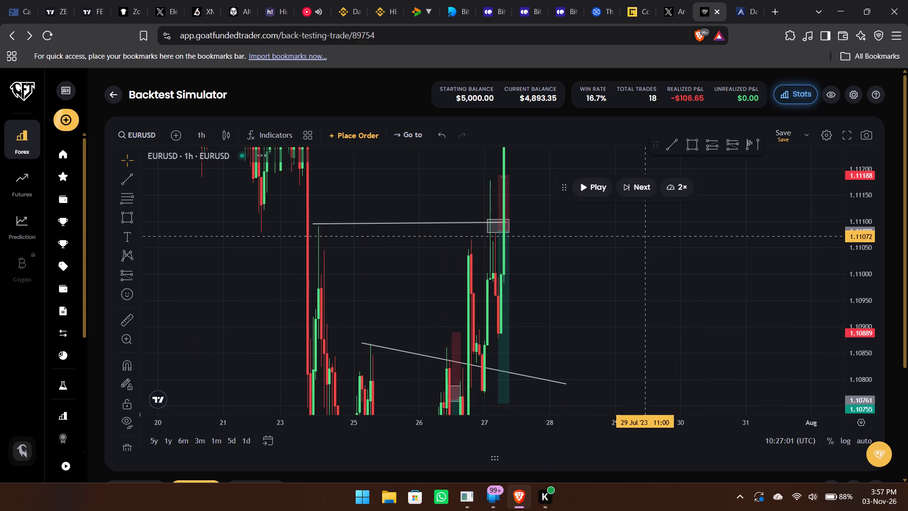
Draw a horizontal trend line at 1.11471 on the 1h chart, from the 24 July 05:00 high to 28 July 02:00.
left_click_drag(864, 201, 853, 353)
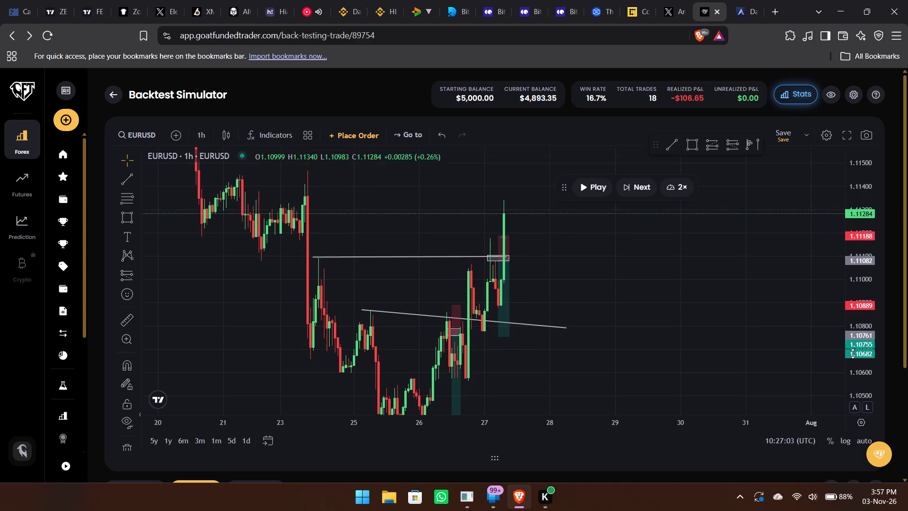
left_click_drag(853, 353, 852, 355)
left_click_drag(602, 249, 630, 289)
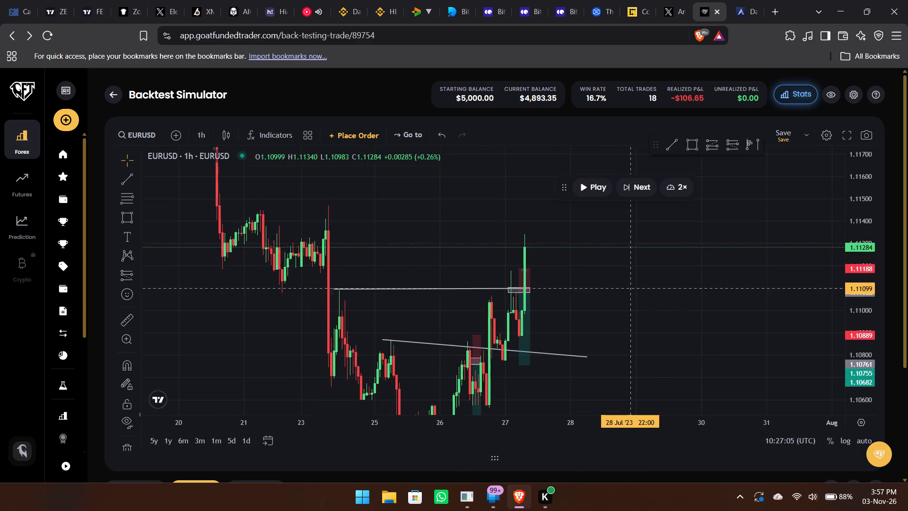
left_click_drag(630, 289, 630, 290)
left_click(671, 145)
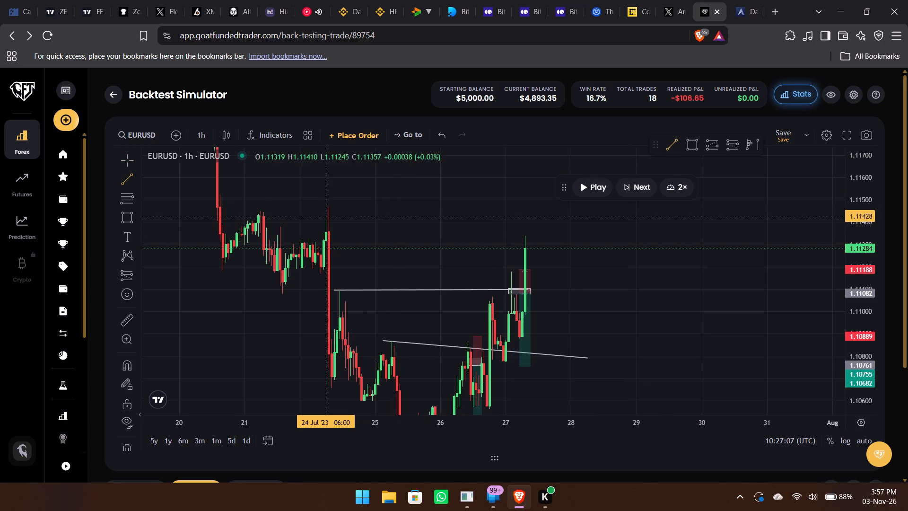
left_click_drag(324, 207, 559, 208)
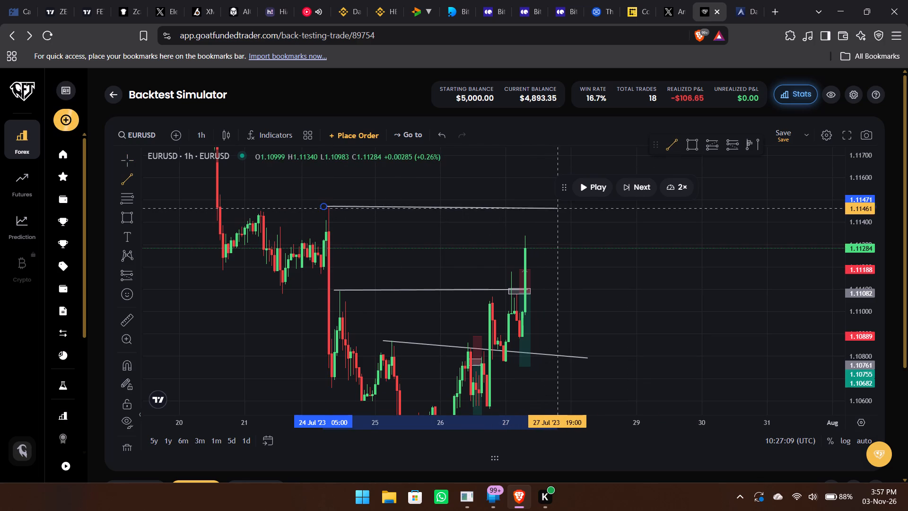
left_click_drag(559, 208, 577, 206)
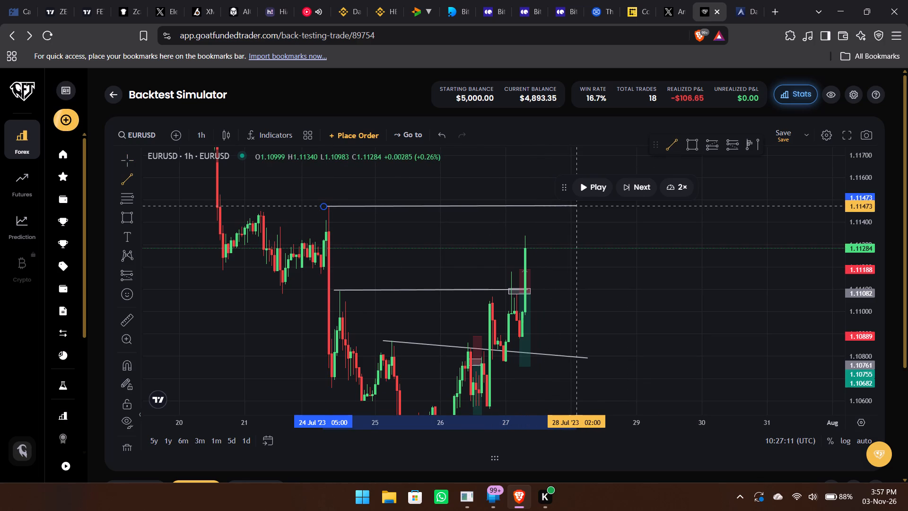
left_click_drag(577, 206, 577, 207)
left_click(577, 207)
Run the 1h replay until price reaches the new line, pause it, and switch the chart to the 5m interval.
left_click(593, 185)
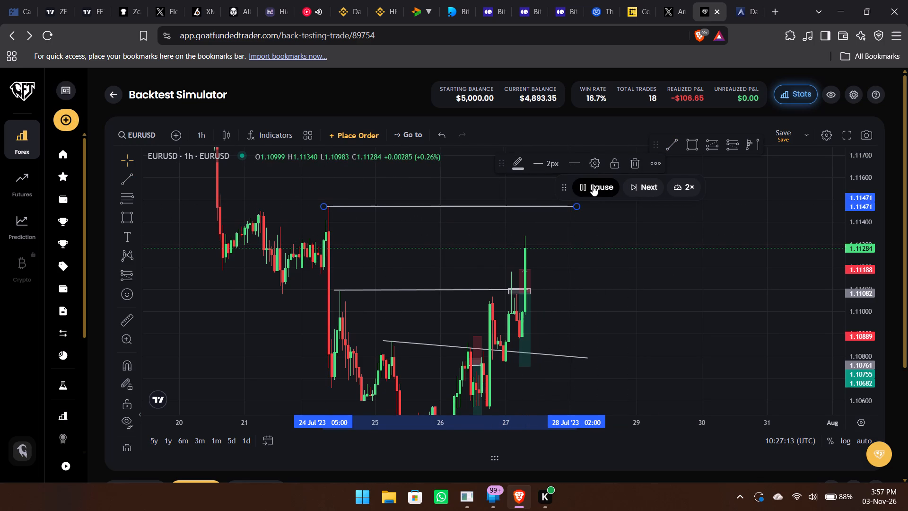
left_click(593, 185)
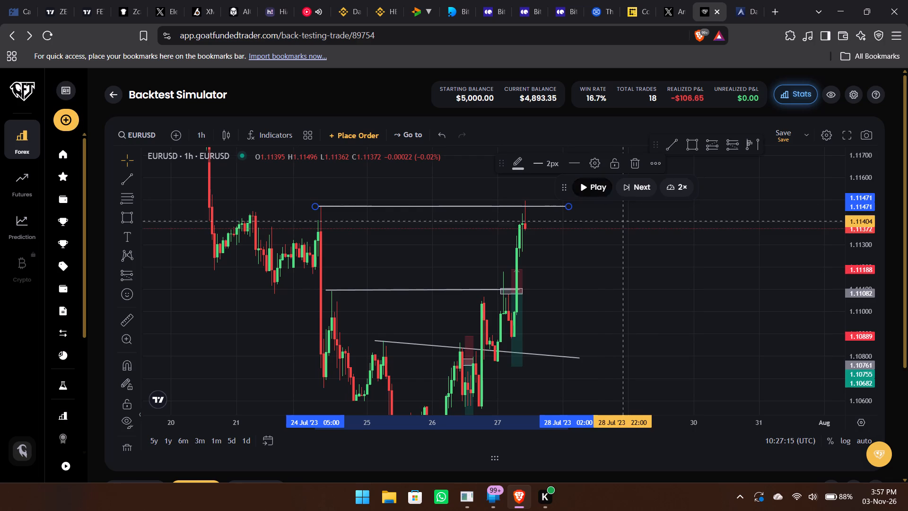
left_click(626, 235)
key("5")
key("Return")
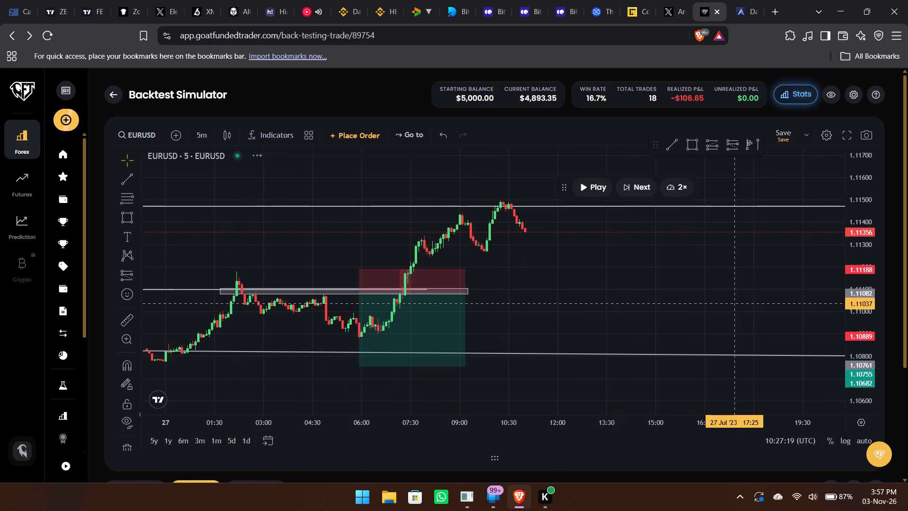
Draw a rectangle zone below the new line from 1.11394 to 1.11335, spanning 27 July 09:35 to 15:25.
left_click_drag(853, 328, 845, 204)
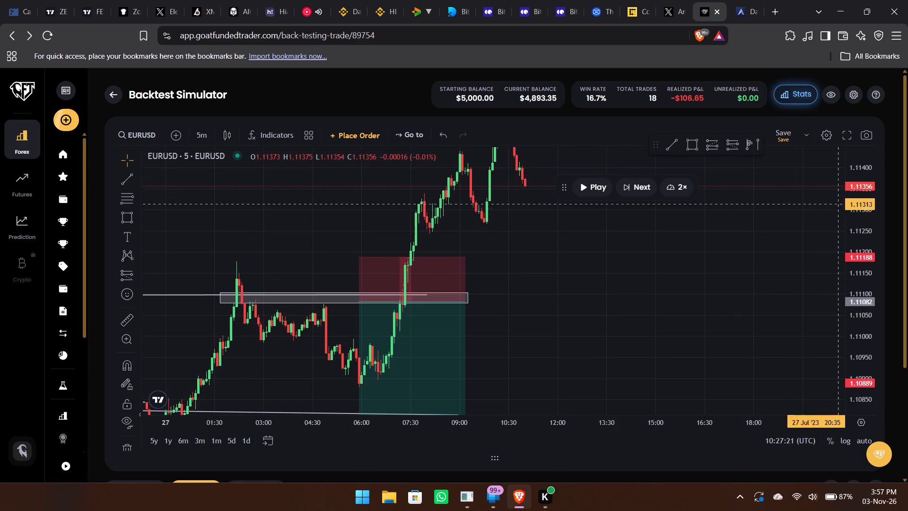
left_click_drag(664, 226, 661, 286)
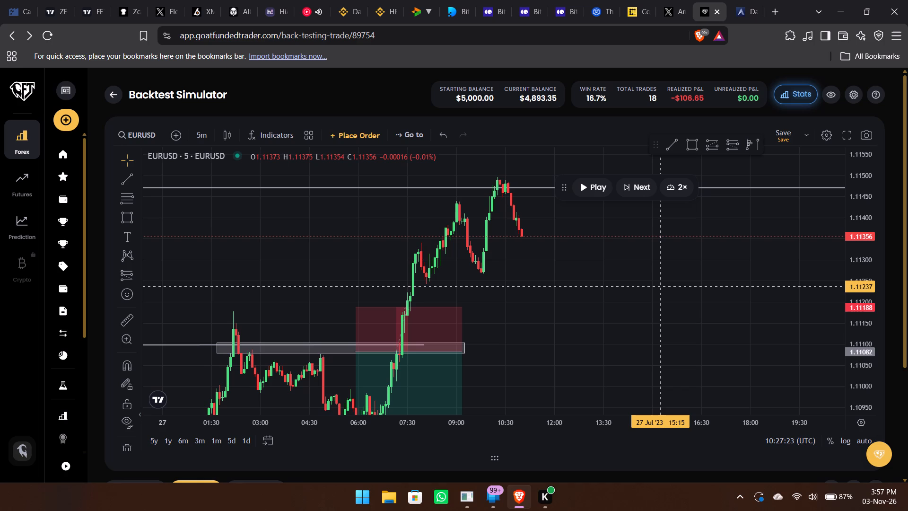
left_click(688, 141)
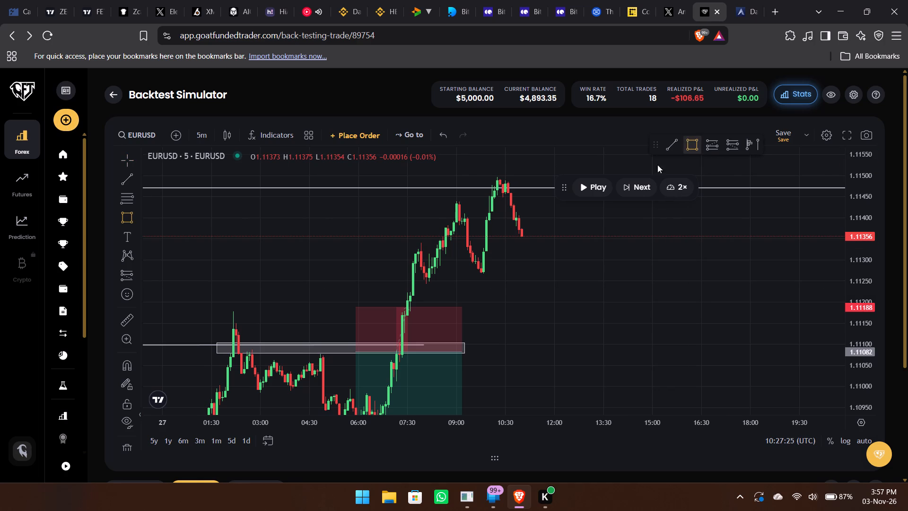
left_click_drag(476, 220, 647, 244)
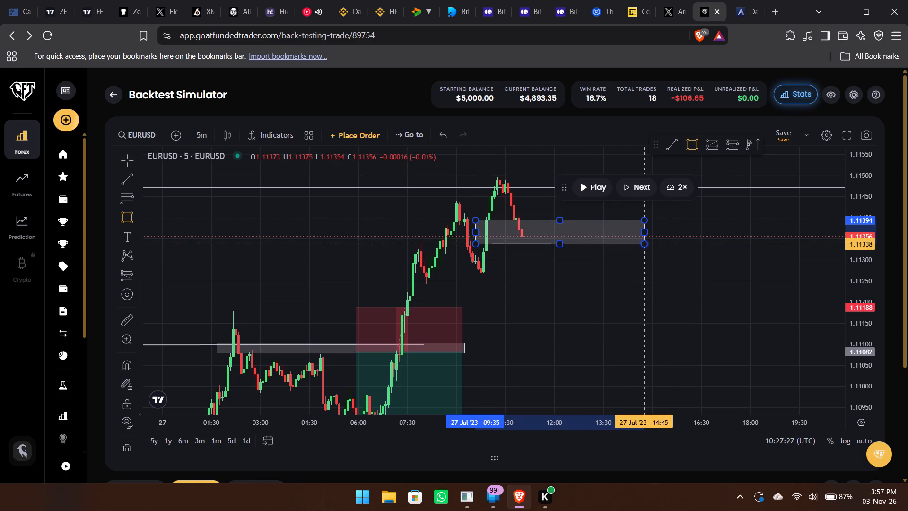
left_click_drag(647, 244, 667, 246)
left_click(667, 246)
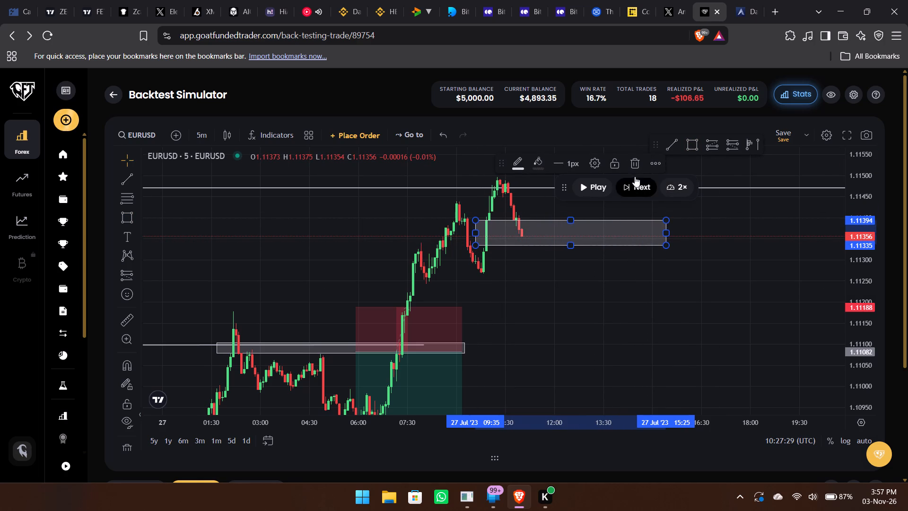
Run the 5m replay briefly until price drops just below the new zone, and pause it.
left_click(598, 184)
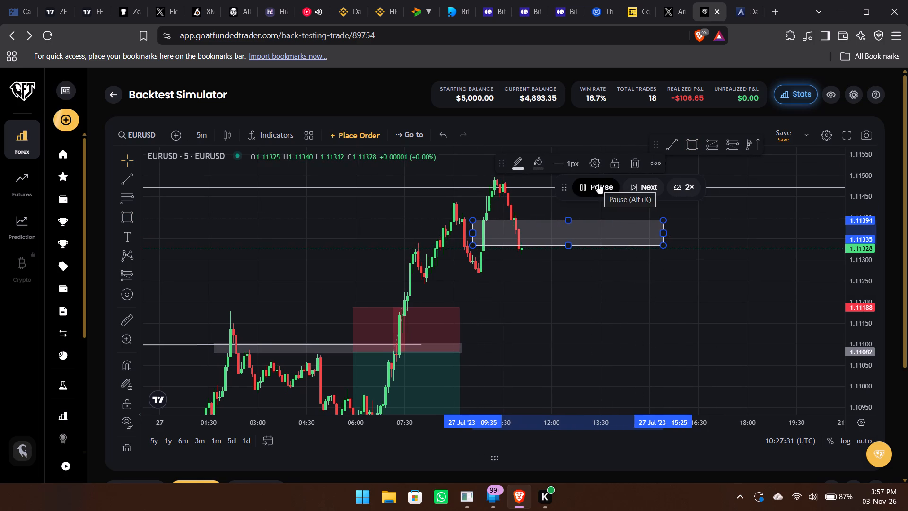
left_click(596, 184)
Draw a short position in the new zone as a pending order: entry 1.11354, stop loss 1.11506, take profit 1.10884.
left_click_drag(749, 216, 671, 229)
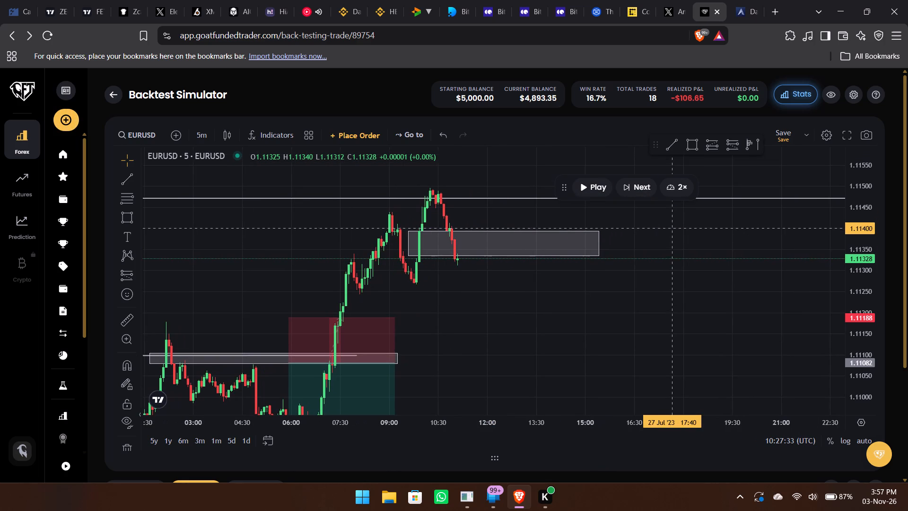
left_click(732, 138)
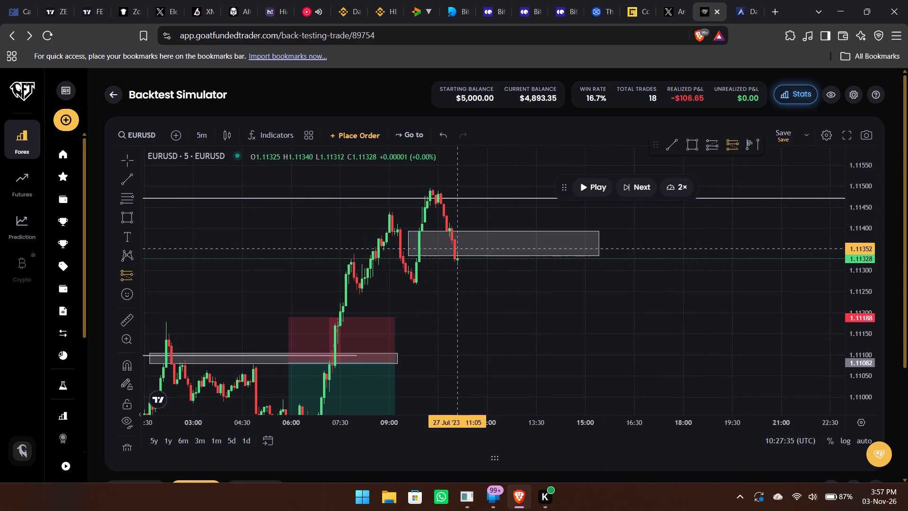
left_click(454, 248)
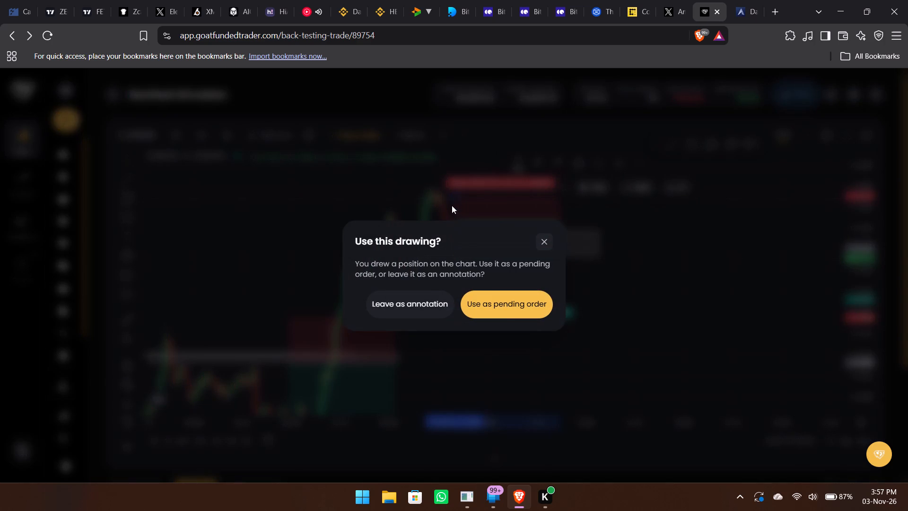
left_click(503, 304)
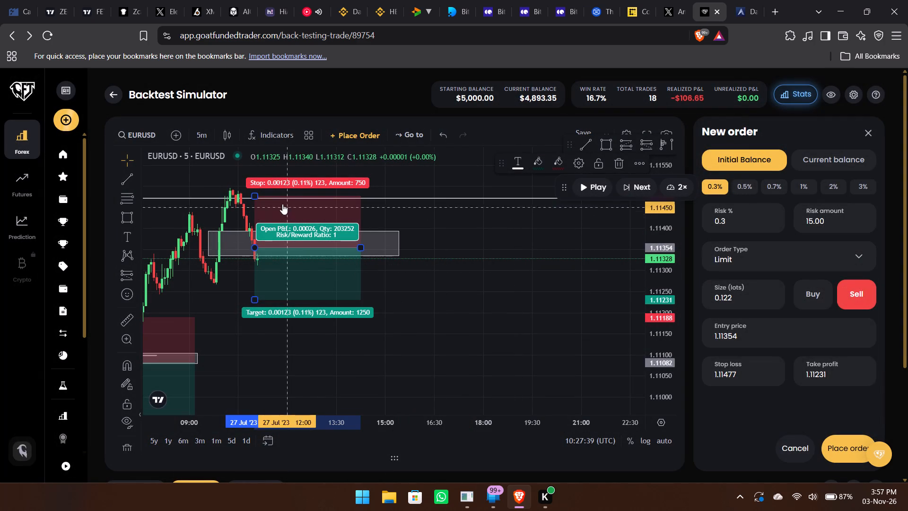
left_click_drag(256, 196, 279, 184)
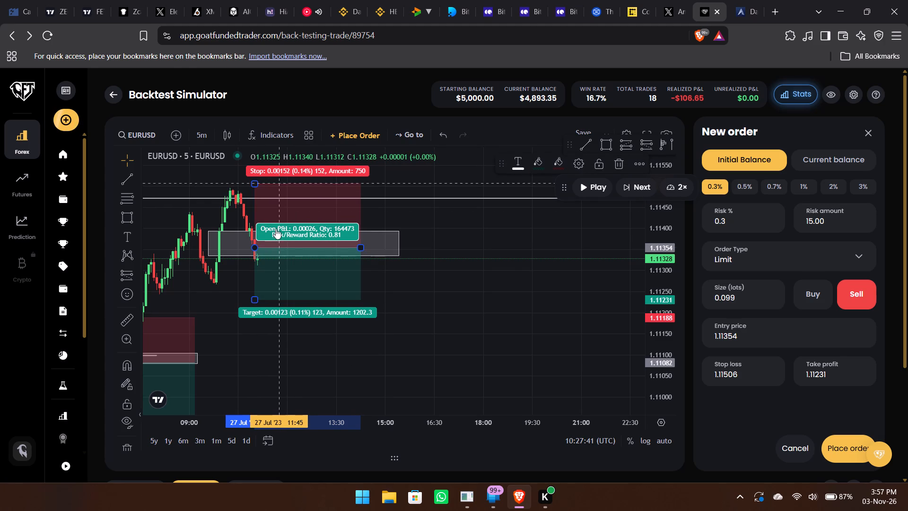
left_click_drag(253, 300, 253, 376)
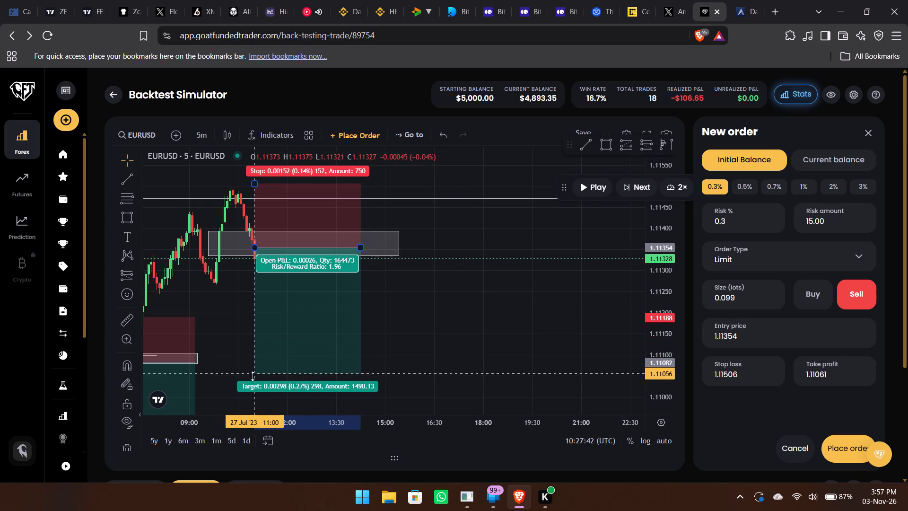
left_click_drag(253, 376, 251, 384)
left_click_drag(454, 321, 467, 274)
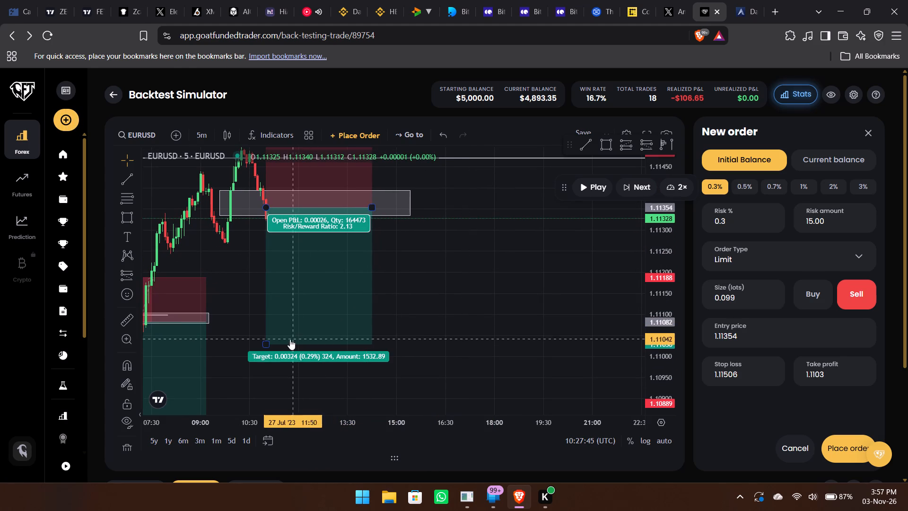
left_click_drag(266, 348, 268, 387)
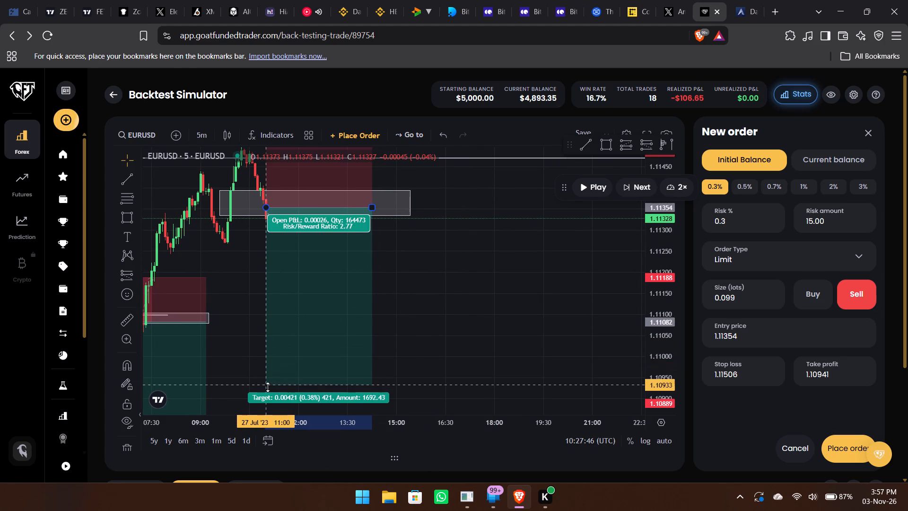
left_click_drag(268, 387, 266, 405)
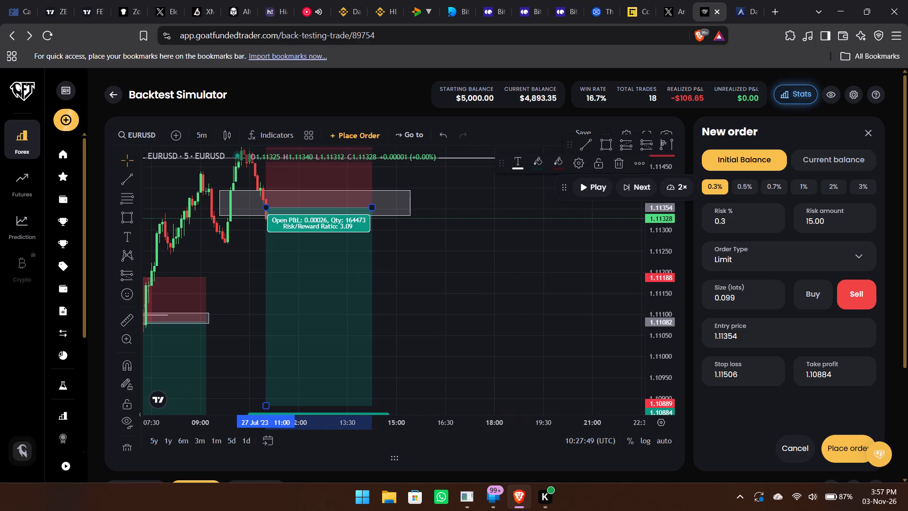
Set the order's risk to 0.5% of the initial balance and place the sell limit order.
left_click(747, 189)
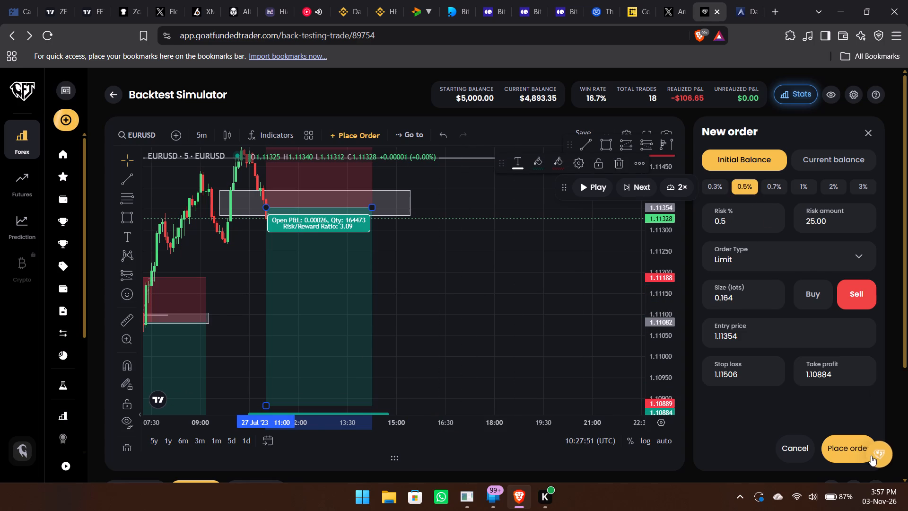
left_click(840, 450)
Resume the 5m replay until the short trade closes, and close its trade review without saving notes or an emotion.
left_click_drag(672, 337, 650, 326)
left_click(588, 189)
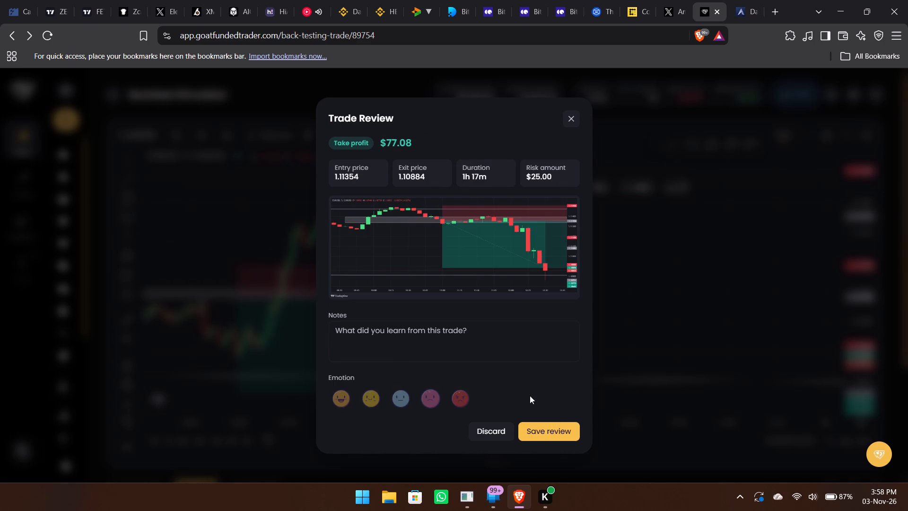
left_click(575, 120)
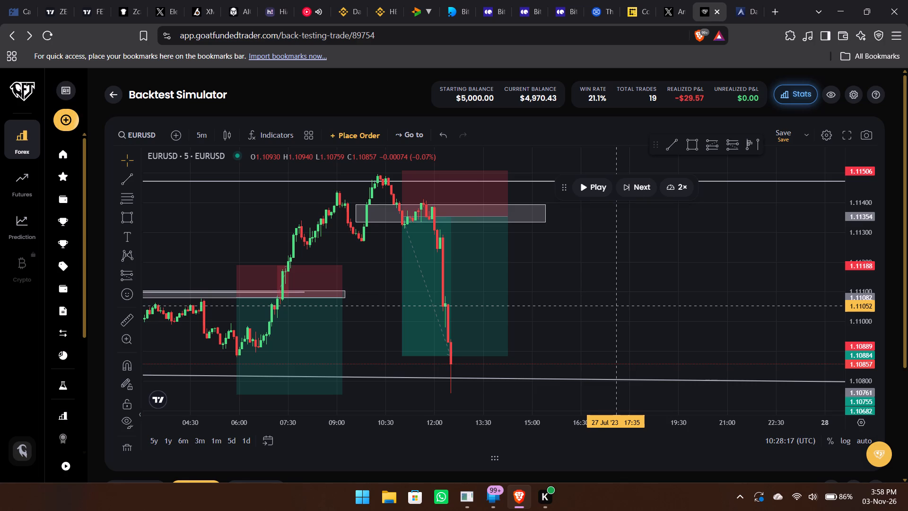
Switch the EURUSD chart back to the 1h interval.
left_click_drag(617, 306, 594, 294)
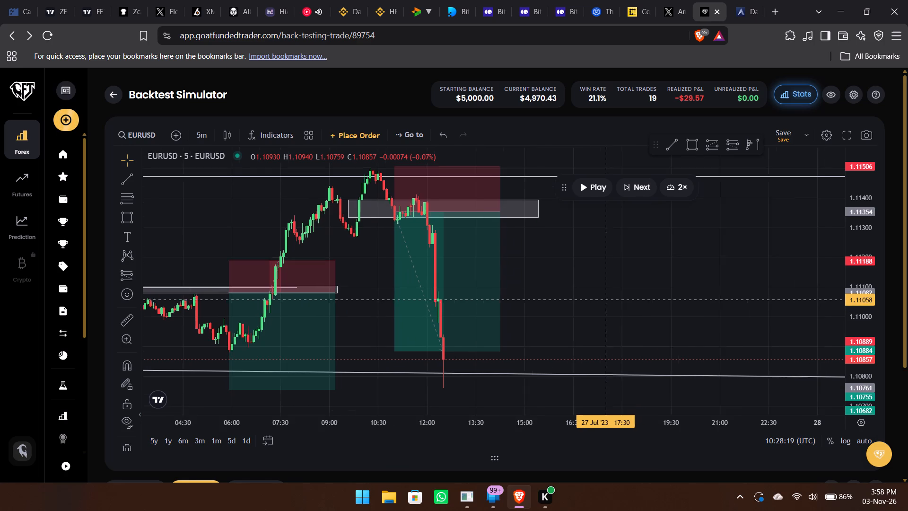
left_click_drag(594, 294, 572, 282)
type("1h")
key("Return")
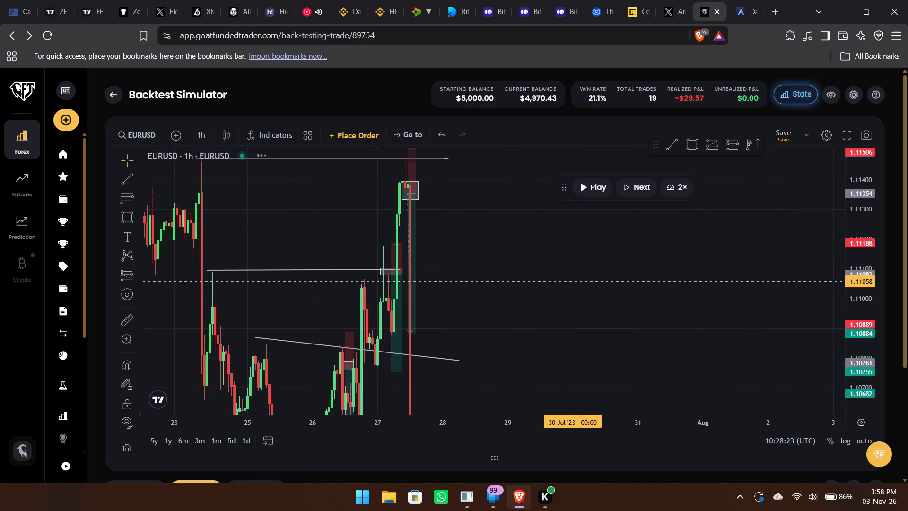
Draw a horizontal trend line at about 1.1022 from the 25 Jul swing low to early 29 Jul on the 1h chart.
left_click_drag(869, 232, 862, 335)
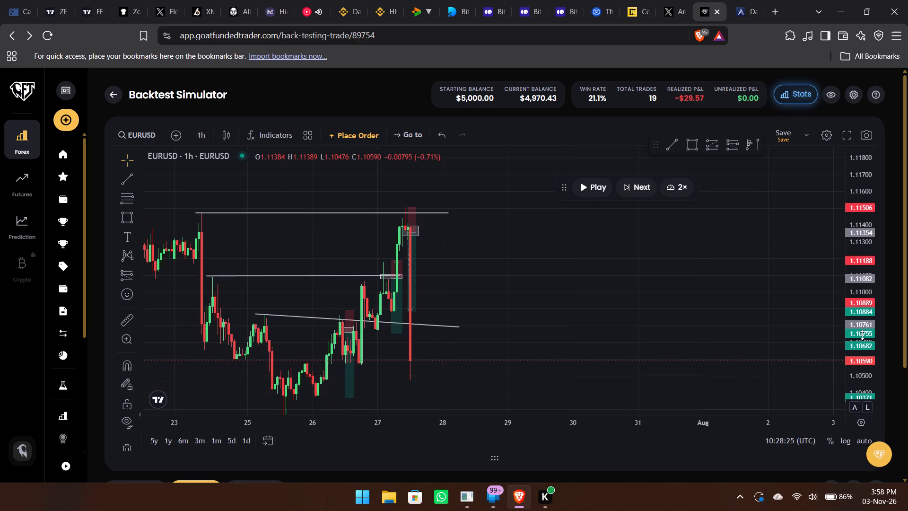
scroll(592, 287, "right", 4)
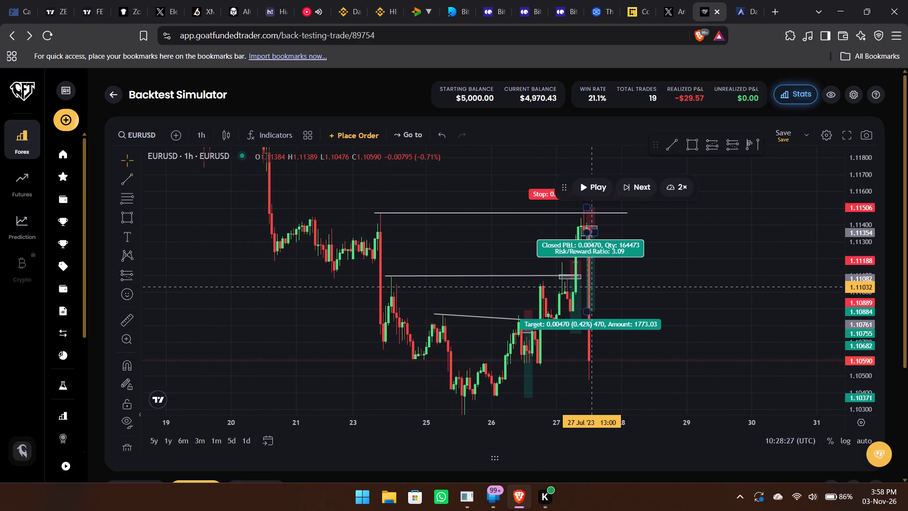
left_click_drag(674, 284, 593, 216)
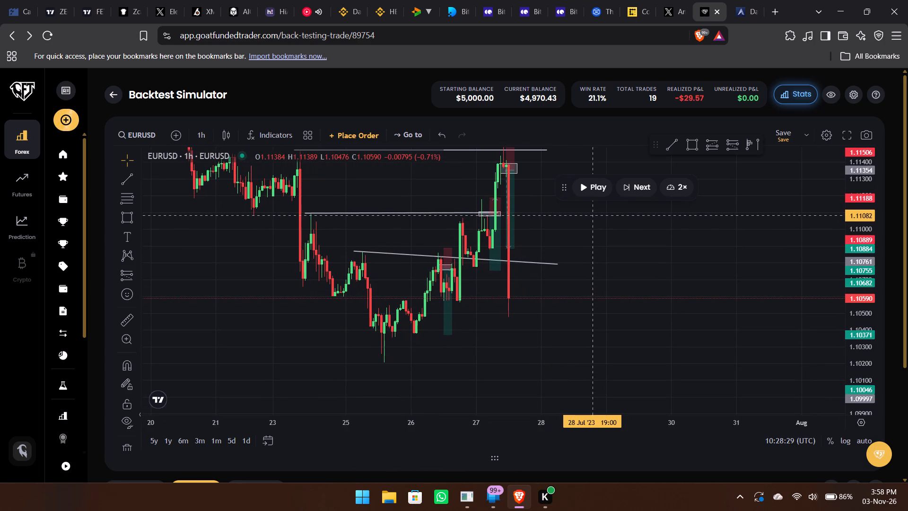
left_click_drag(855, 193, 856, 247)
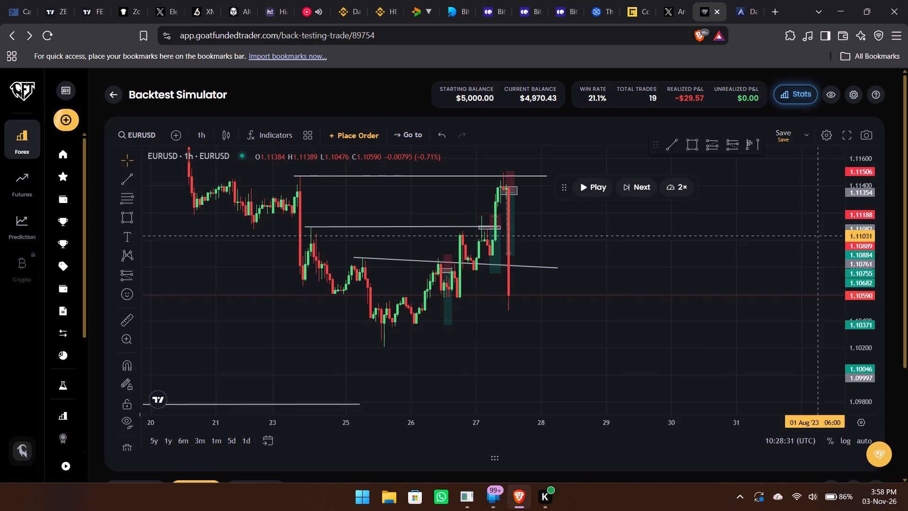
left_click(675, 149)
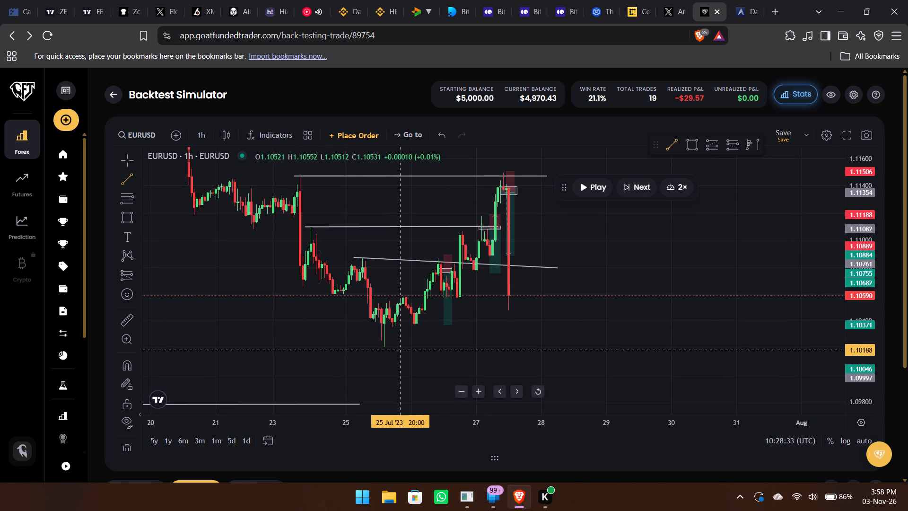
left_click_drag(381, 346, 592, 344)
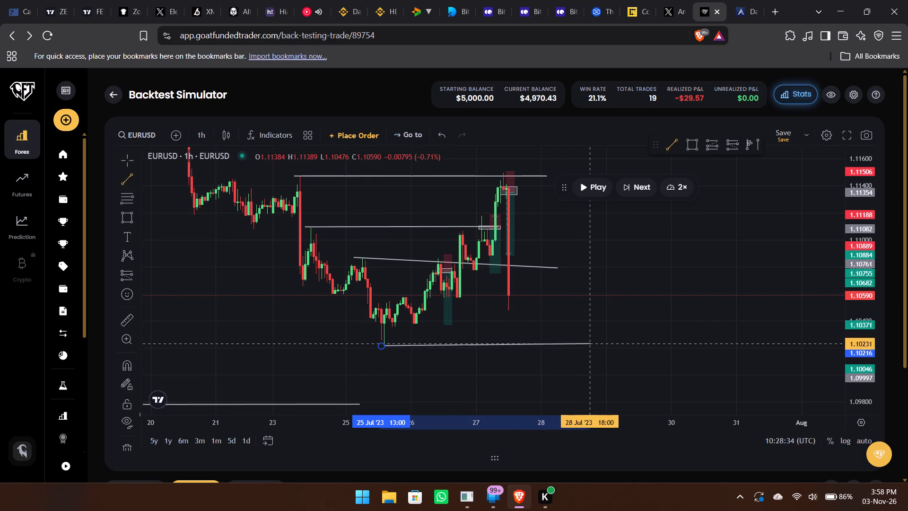
left_click_drag(592, 344, 615, 344)
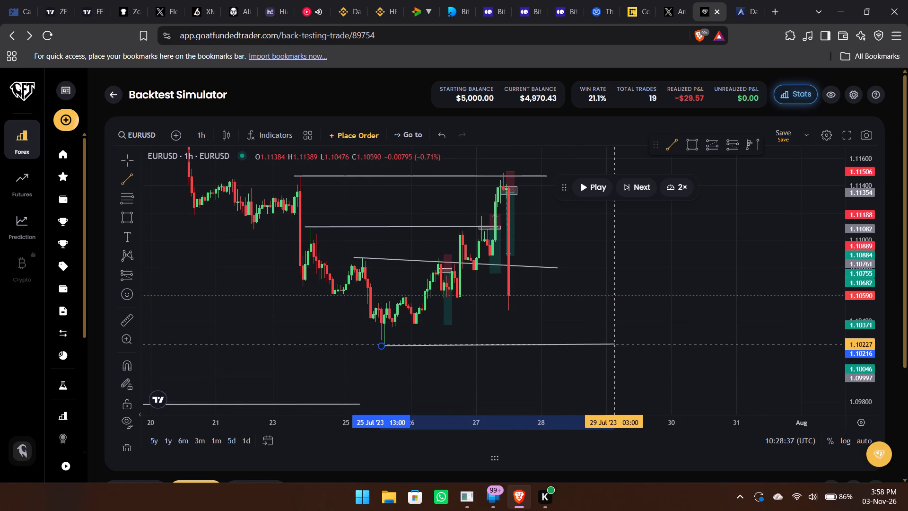
left_click_drag(615, 344, 618, 346)
left_click(618, 346)
left_click(665, 326)
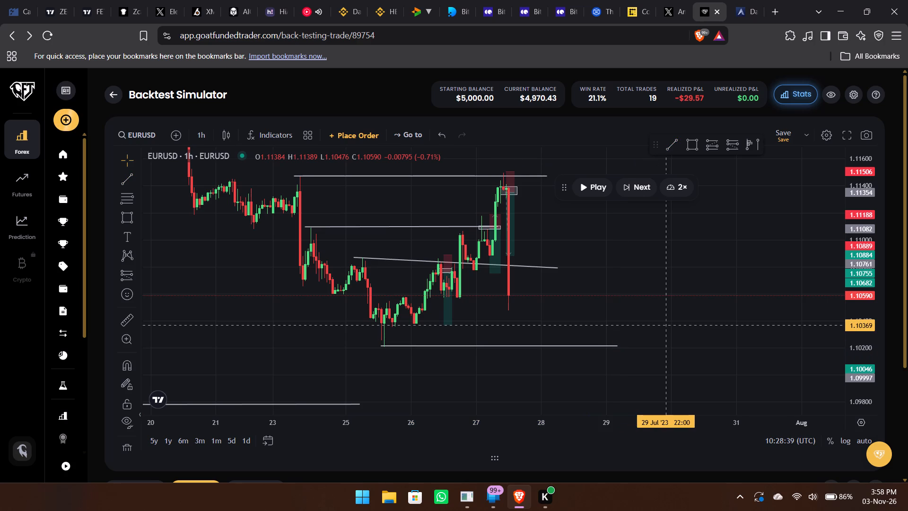
Play the 1h replay until price falls through the new 1.1022 line, and pause it.
left_click(586, 185)
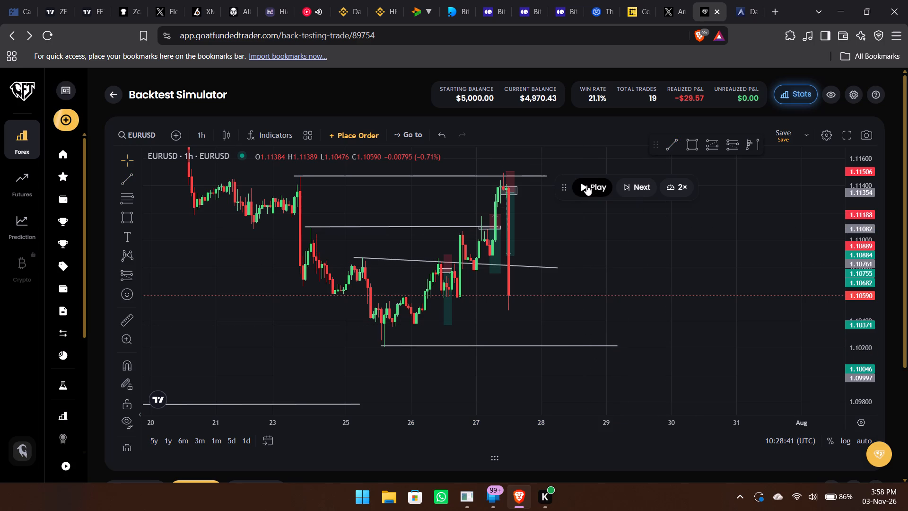
left_click(586, 185)
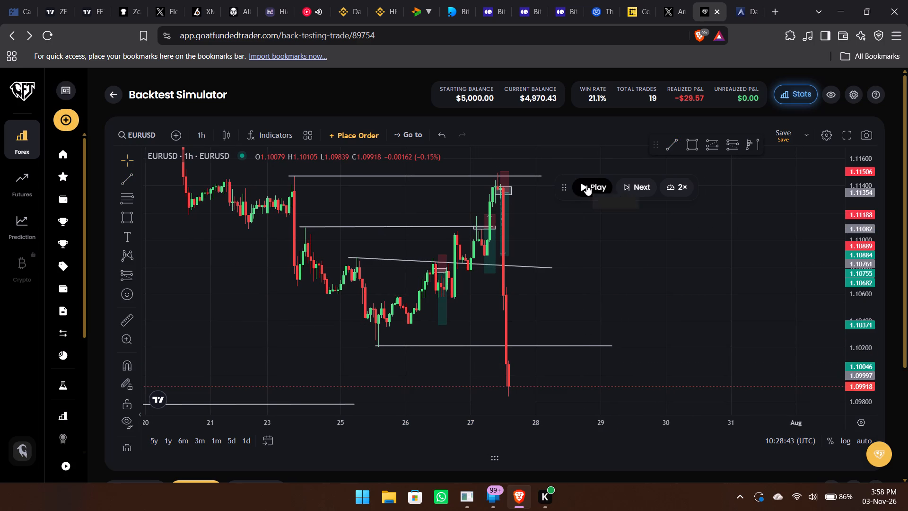
Extend the existing support line near 1.0977 so that it ends at 28 Jul 01:00.
left_click_drag(610, 288, 596, 250)
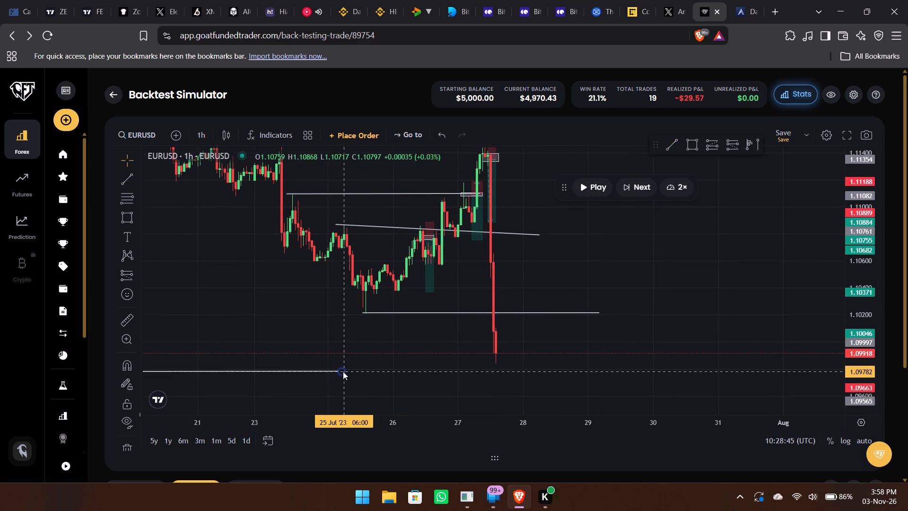
left_click_drag(341, 371, 526, 374)
left_click(526, 374)
Advance the 1h replay until price trades around the extended 1.0977 line, and pause it.
left_click(594, 189)
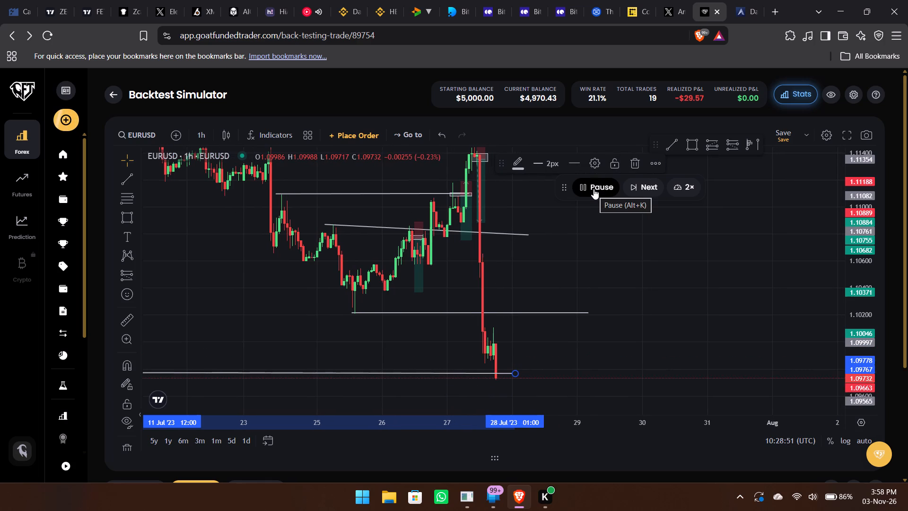
left_click(594, 189)
left_click(594, 189)
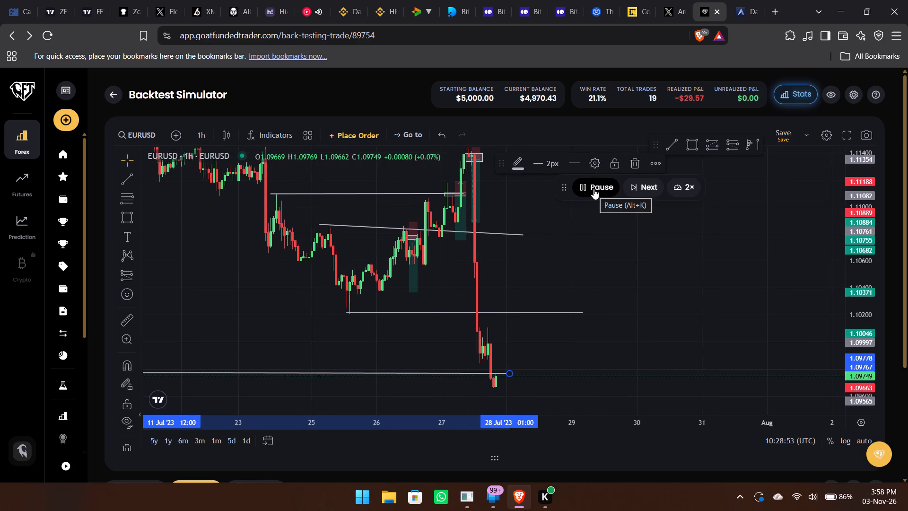
left_click(594, 189)
Extend the lower support line near 1.0945 so that it ends at 28 Jul 13:00, keeping it level.
left_click_drag(574, 341, 723, 258)
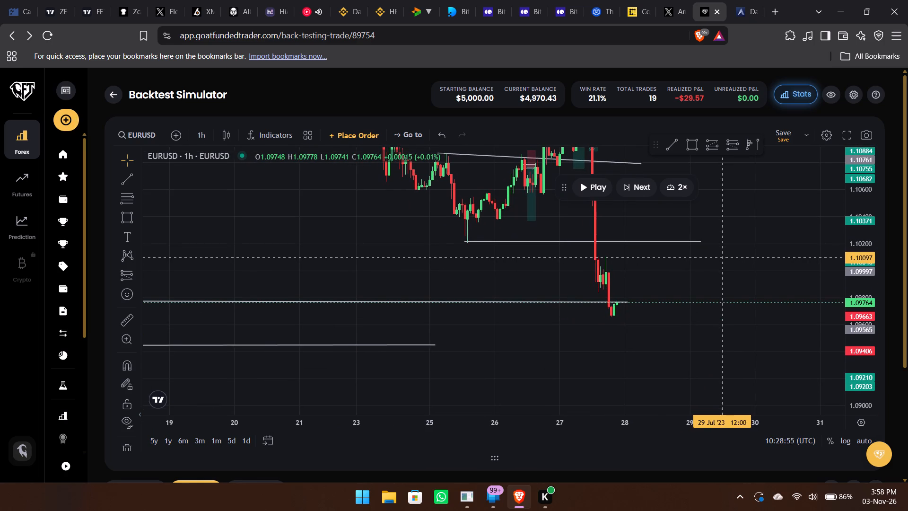
left_click_drag(437, 345, 621, 351)
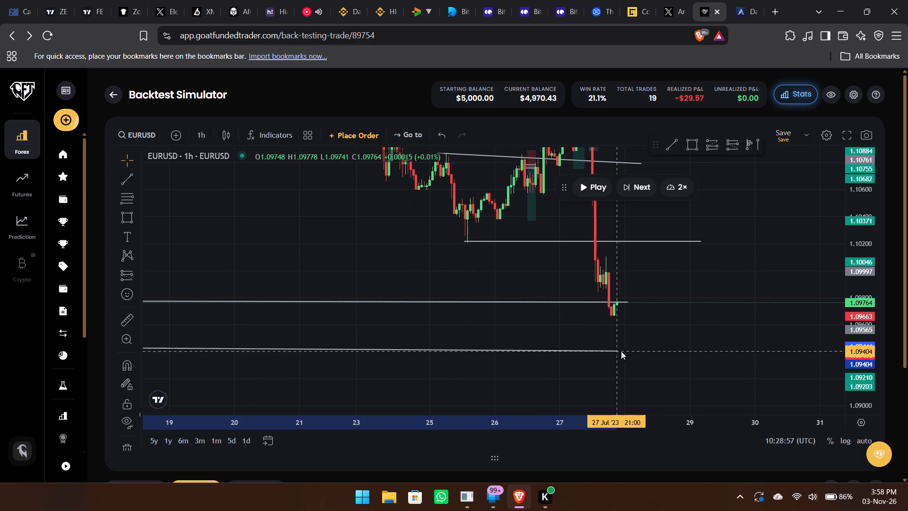
left_click_drag(621, 351, 659, 344)
left_click(659, 344)
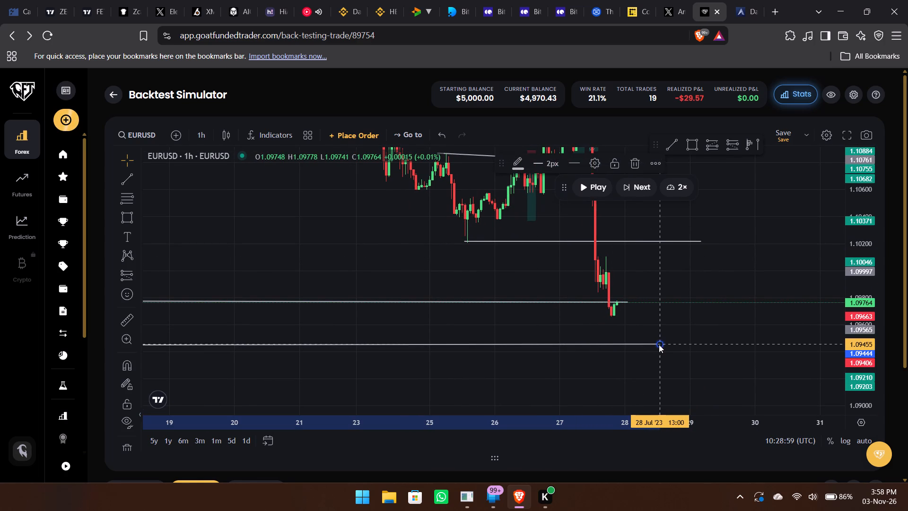
Advance the 1h replay until price reaches the 1.0945 support line, and pause it.
left_click_drag(702, 319, 593, 320)
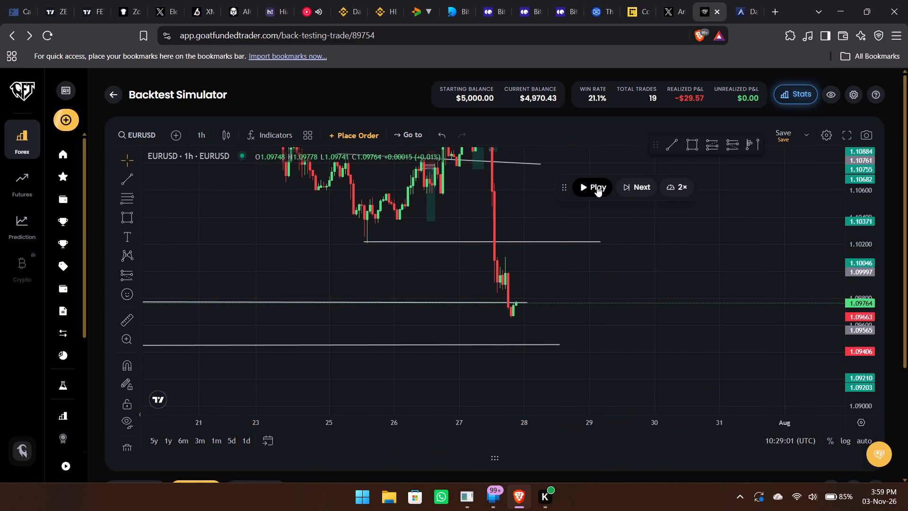
left_click(597, 186)
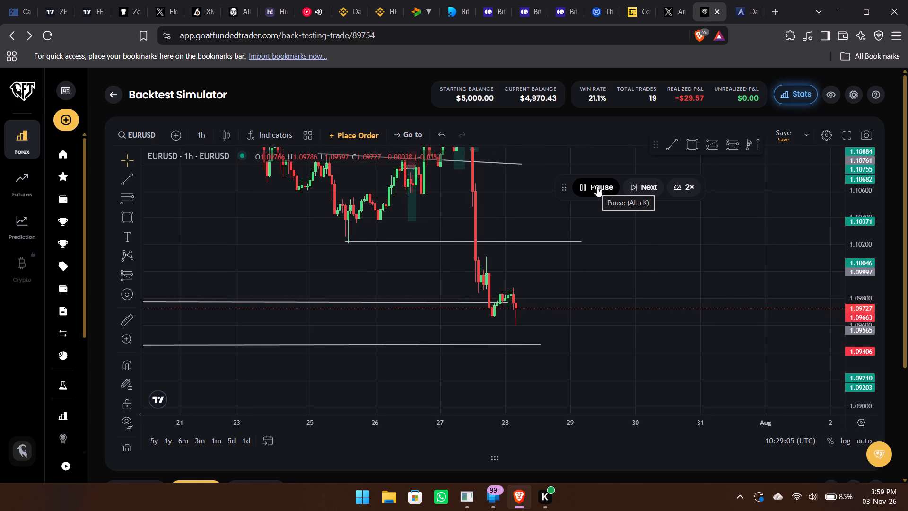
left_click(597, 186)
left_click(597, 186)
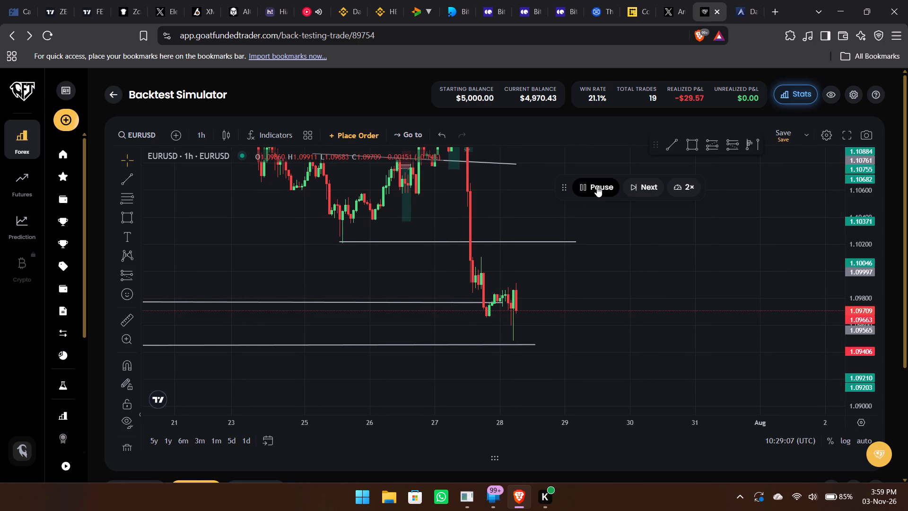
left_click(597, 186)
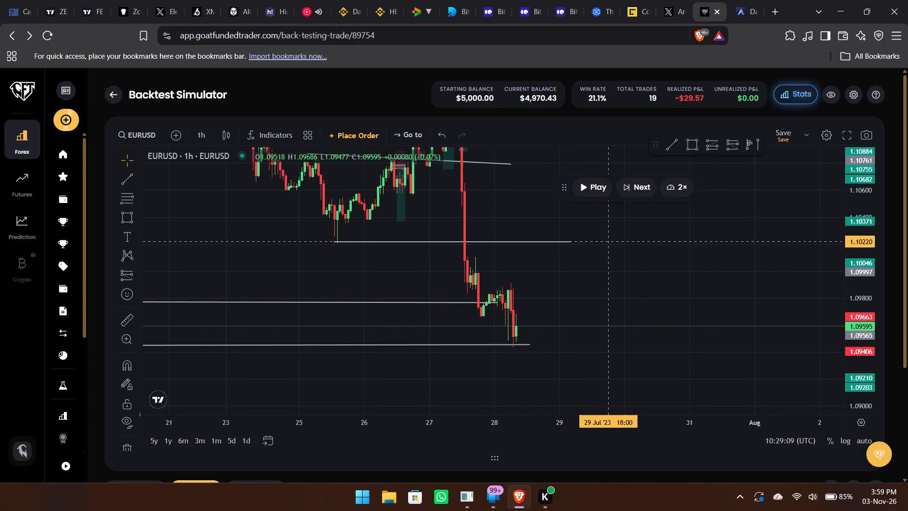
Switch the EURUSD chart to the 5m interval.
key("5")
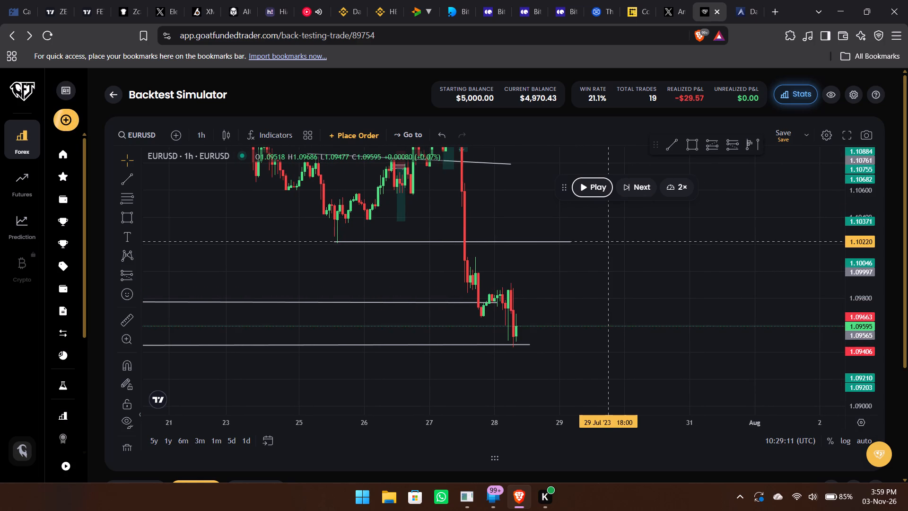
left_click(609, 242)
key("5")
key("Return")
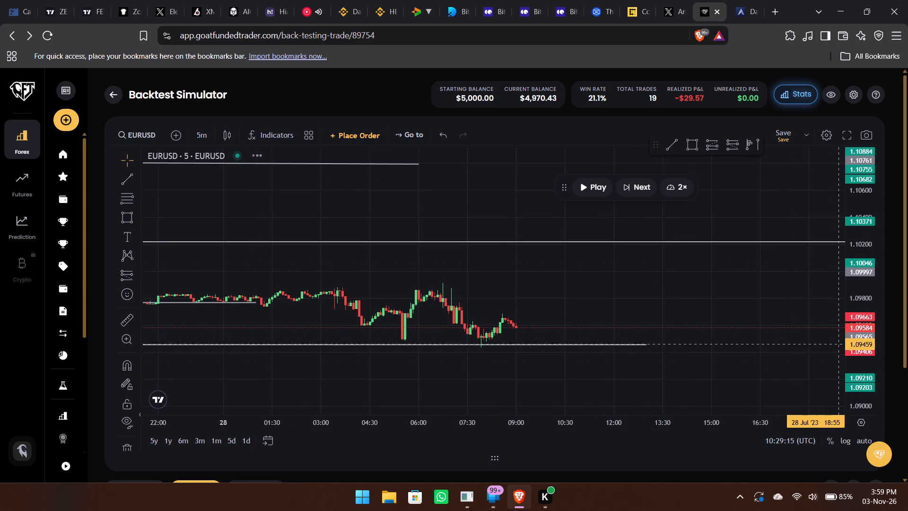
Draw a rectangle zone above the 1.0945 line from 28 Jul 07:35 to about 12:00, between about 1.0953 and 1.0957.
left_click(863, 350)
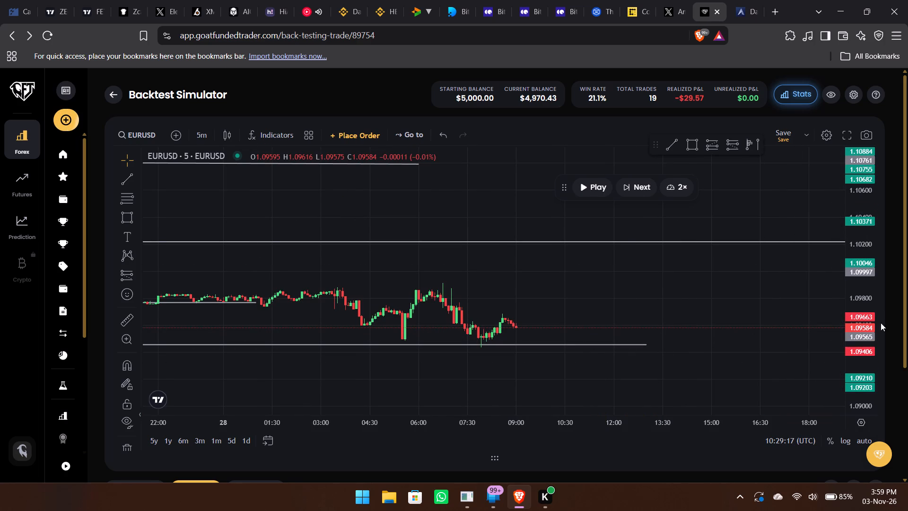
left_click_drag(858, 349, 832, 203)
left_click_drag(663, 336, 586, 278)
left_click(691, 149)
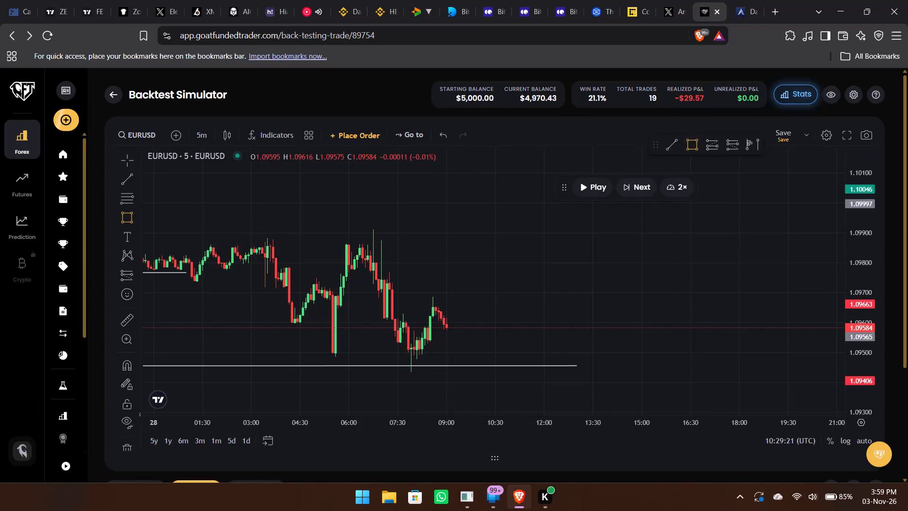
left_click_drag(400, 333, 480, 346)
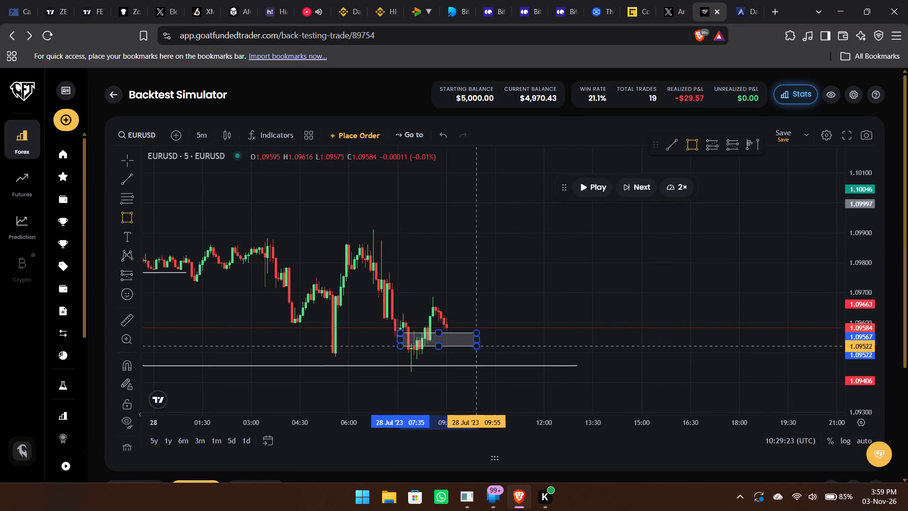
left_click_drag(480, 346, 541, 344)
left_click(541, 344)
Draw a long position at the zone's upper edge as a pending order: entry 1.09565, stop loss 1.09424, take profit 1.09857.
left_click(710, 148)
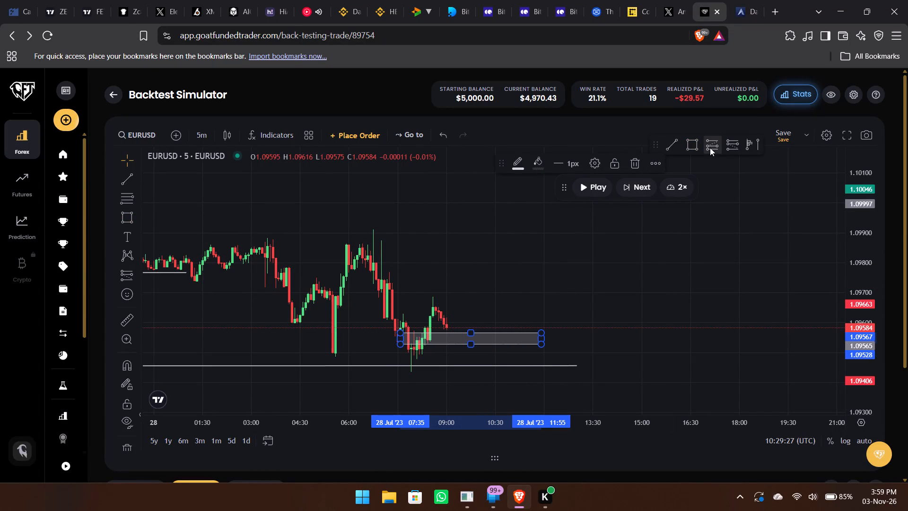
left_click(447, 333)
left_click(492, 305)
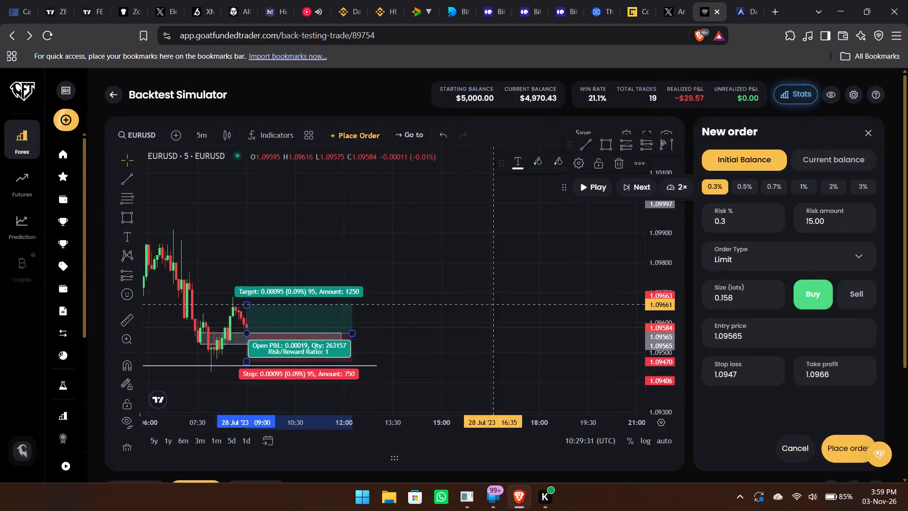
left_click_drag(246, 362, 244, 375)
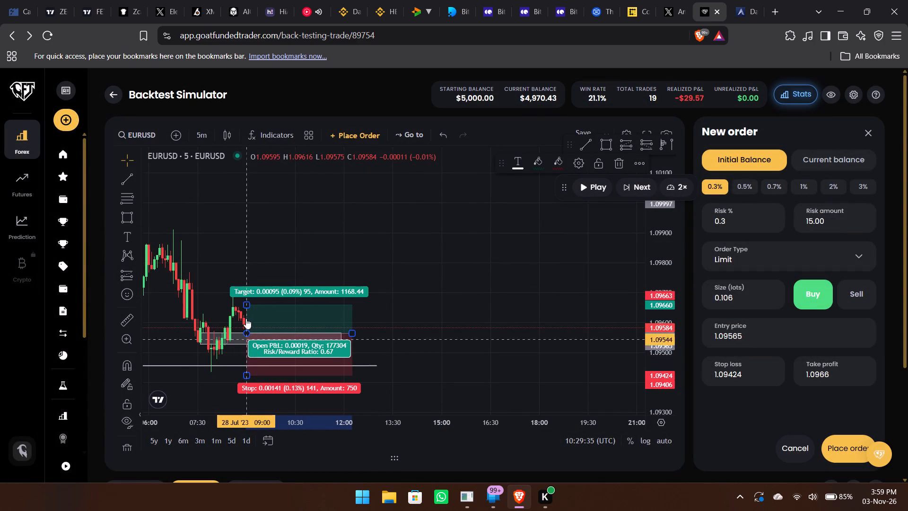
left_click_drag(245, 306, 263, 275)
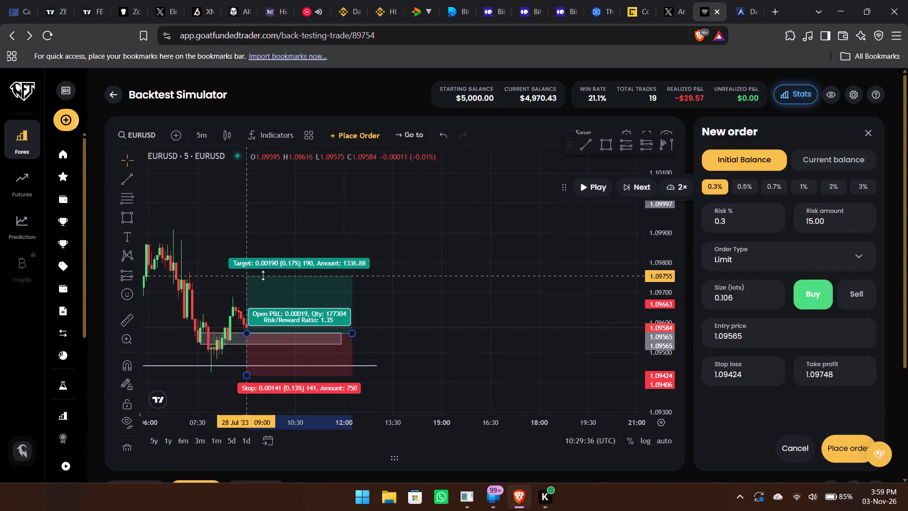
left_click_drag(263, 275, 303, 249)
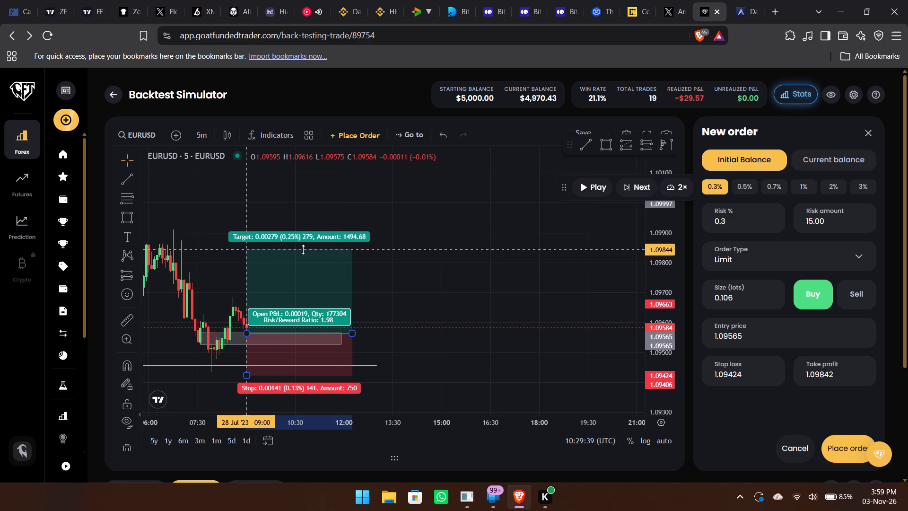
left_click_drag(303, 249, 309, 246)
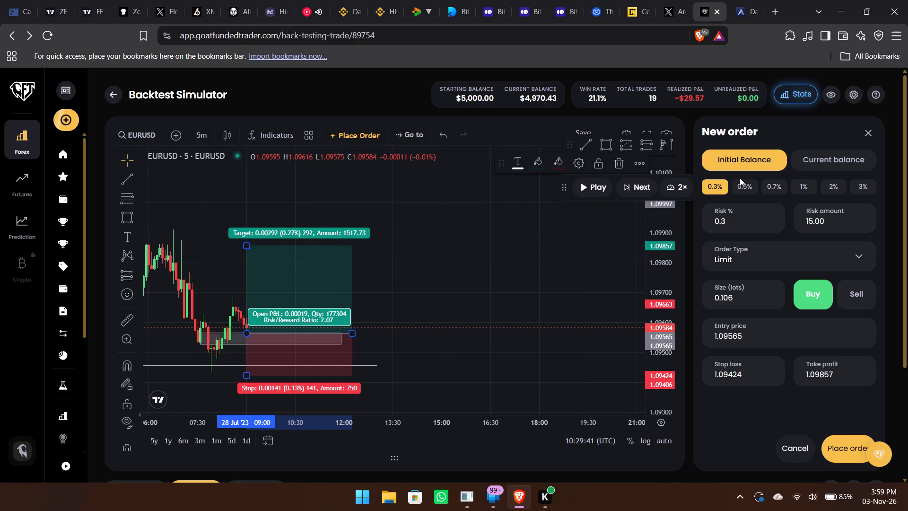
Set the order's risk to 0.5% of the initial balance and place the buy limit order.
left_click(738, 187)
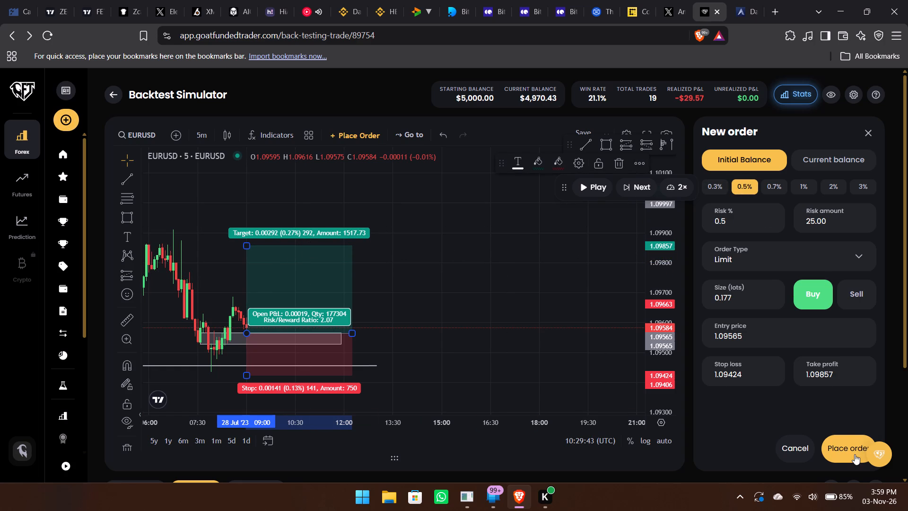
left_click(855, 454)
Resume the 5m replay until the long trade closes, and close its trade review without saving notes or an emotion.
left_click(646, 301)
left_click_drag(646, 301, 619, 292)
left_click(595, 194)
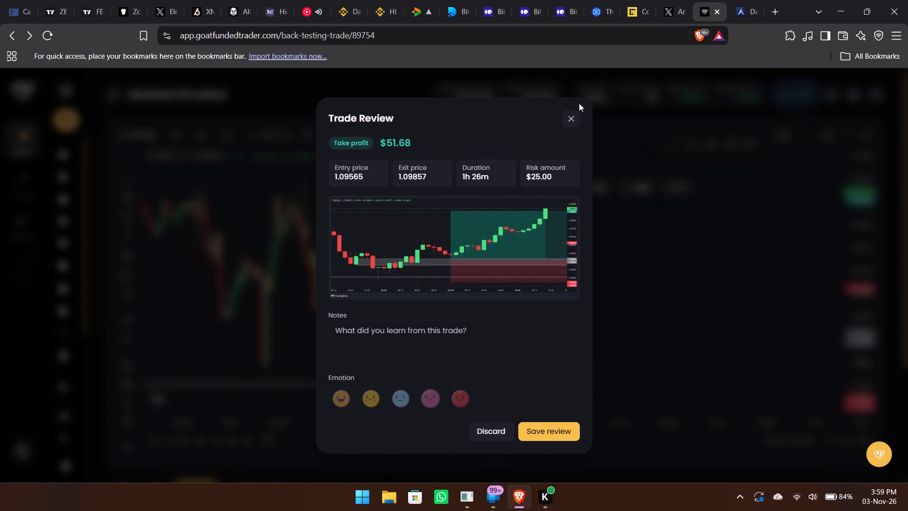
left_click(573, 115)
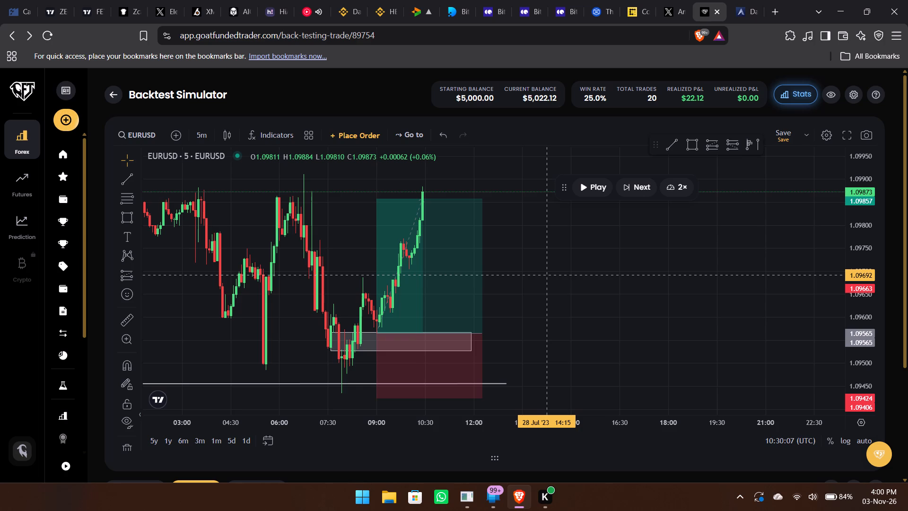
Advance the 5m replay and raise the closed long position drawing's target to the horizontal line at 1.10216.
left_click(592, 185)
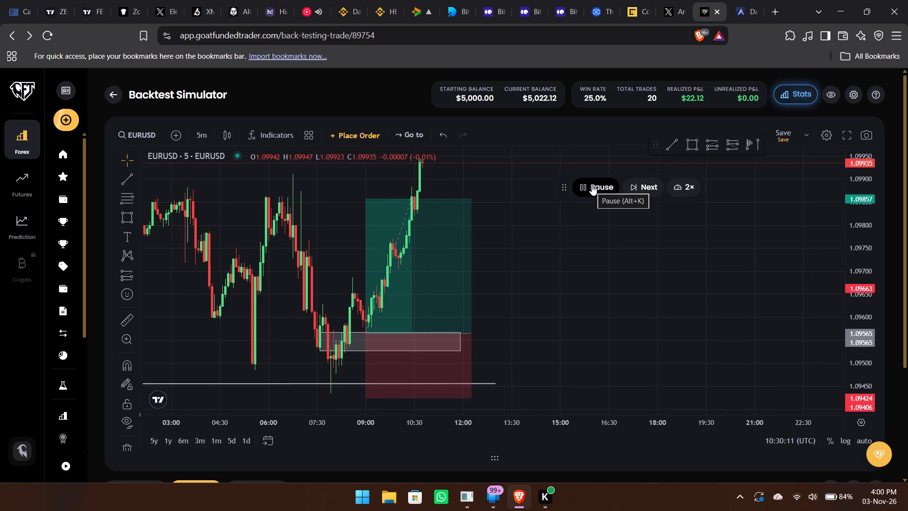
left_click(592, 185)
left_click_drag(504, 227, 530, 283)
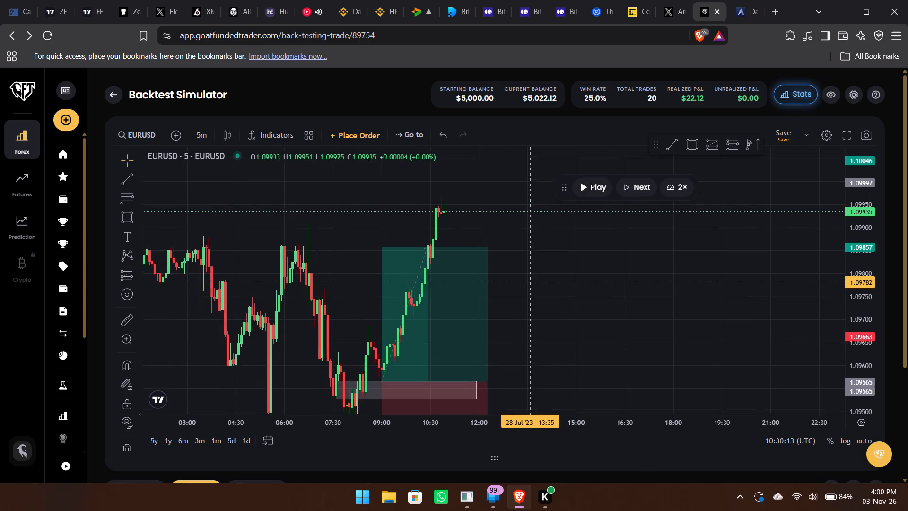
left_click_drag(530, 283, 530, 283)
left_click_drag(382, 249, 394, 227)
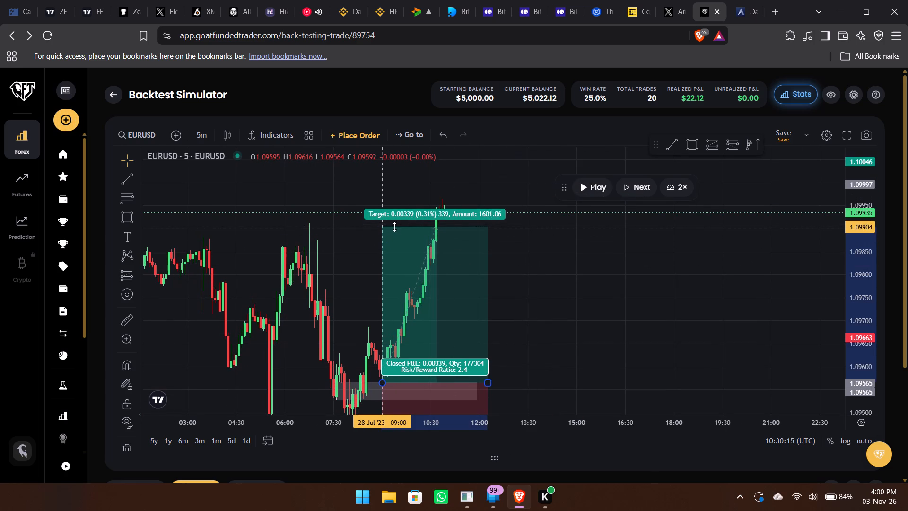
left_click_drag(394, 227, 460, 187)
left_click(589, 185)
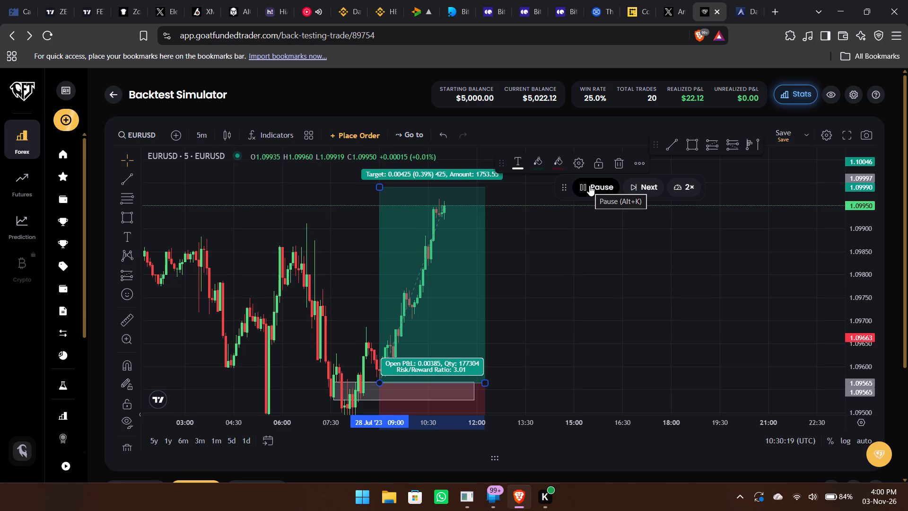
left_click_drag(583, 240, 591, 308)
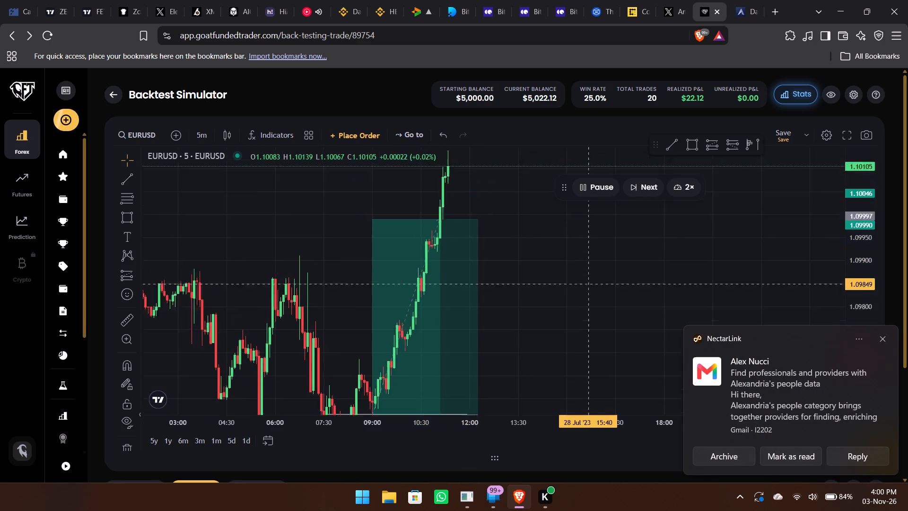
left_click_drag(591, 308, 592, 355)
left_click_drag(370, 290, 376, 264)
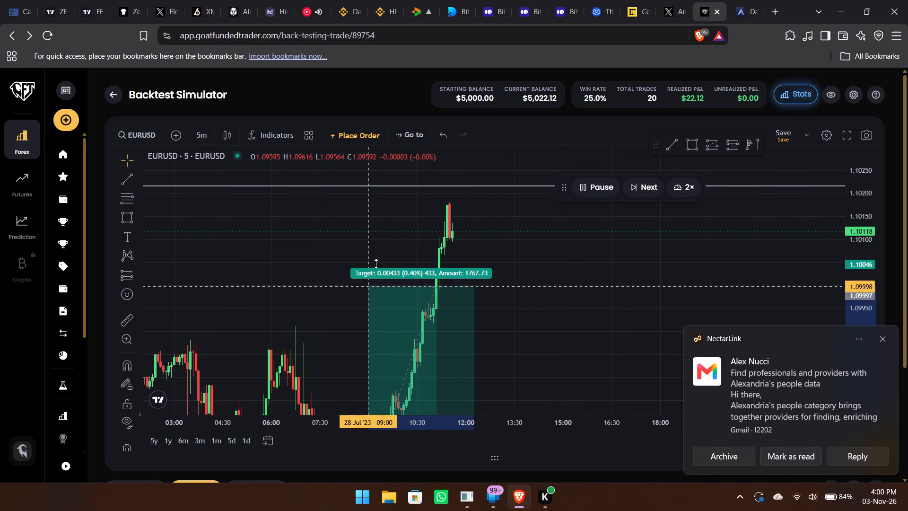
left_click_drag(376, 264, 449, 188)
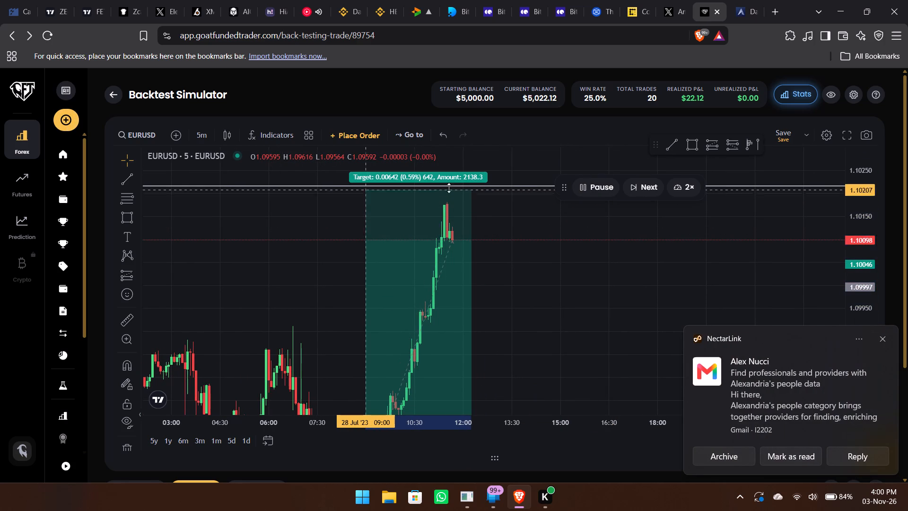
left_click_drag(449, 188, 458, 186)
Let the 5m replay run on to about 12:55 on 28 Jul and pause it.
left_click_drag(526, 275, 554, 136)
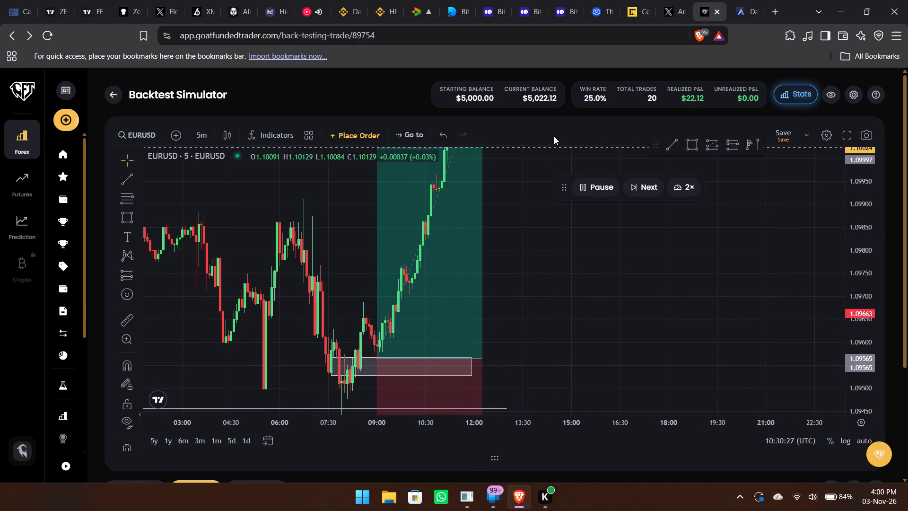
left_click_drag(554, 136, 564, 200)
left_click_drag(866, 238, 866, 294)
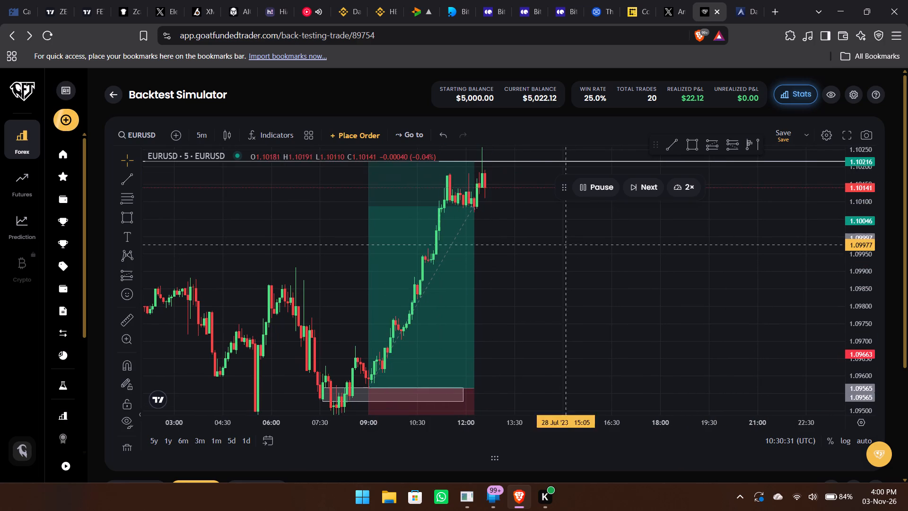
left_click_drag(597, 243, 611, 271)
left_click(596, 180)
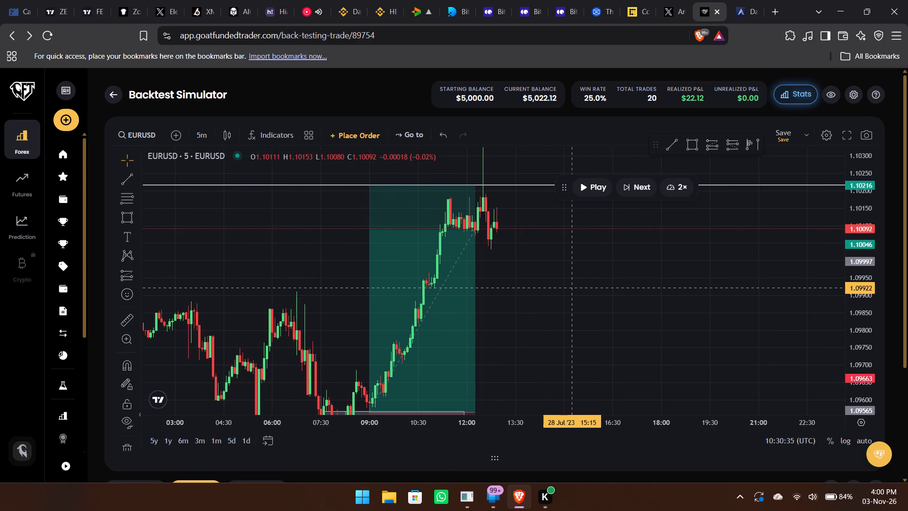
Switch the EURUSD chart to the 1h timeframe with the replay paused.
scroll(573, 288, "right", 7)
scroll(573, 288, "left", 1)
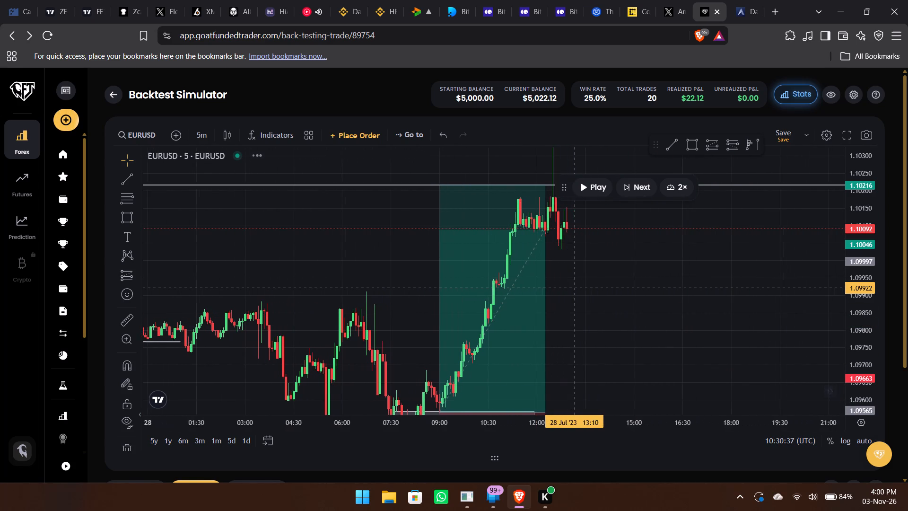
type("1h")
key("Return")
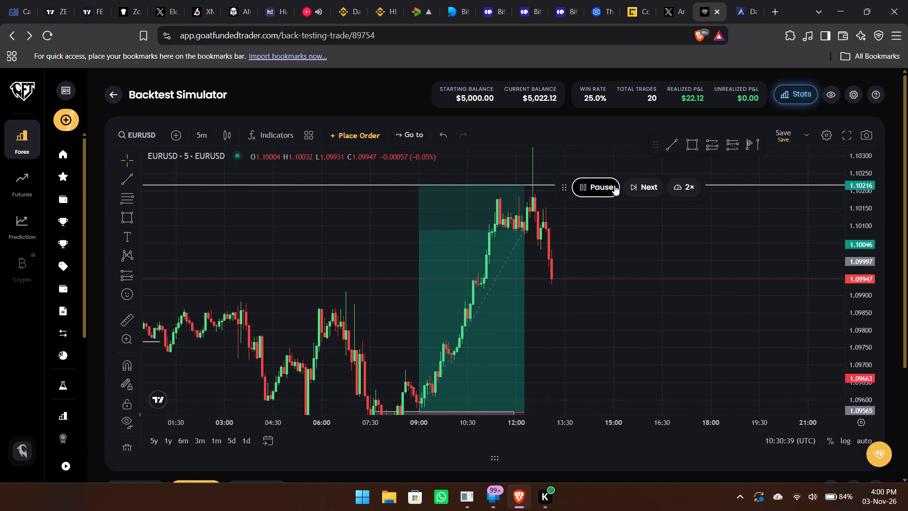
left_click(597, 185)
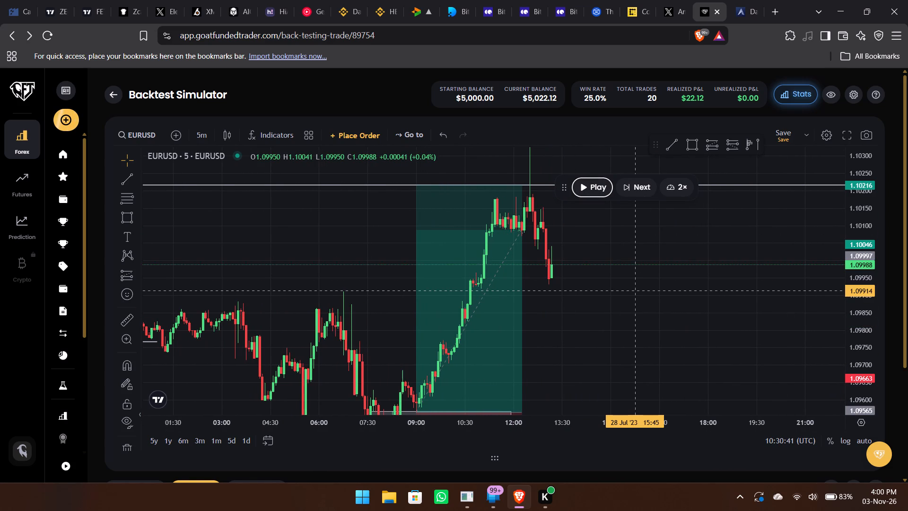
left_click(634, 291)
type("1h")
key("Return")
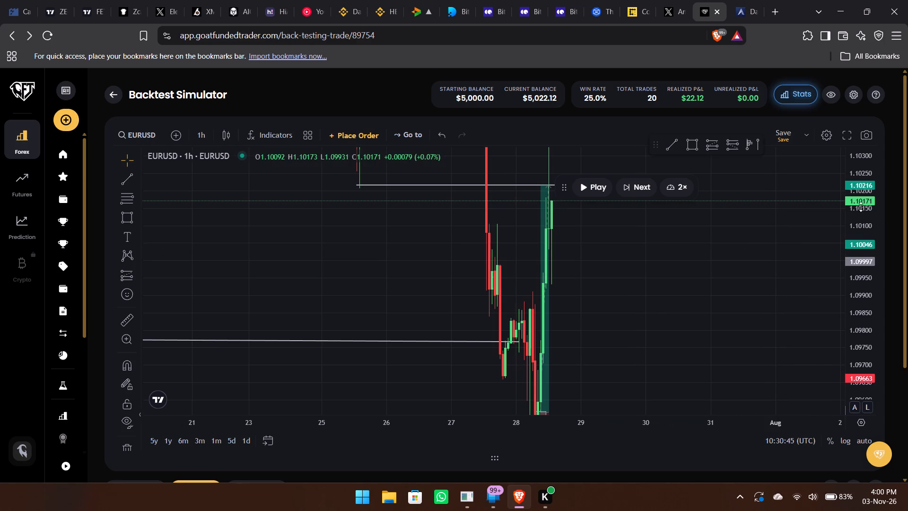
Extend the horizontal line starting at the 7 Jul 08:00 low to 17 Jul 21:00, level at about 1.0868.
left_click_drag(860, 207, 838, 359)
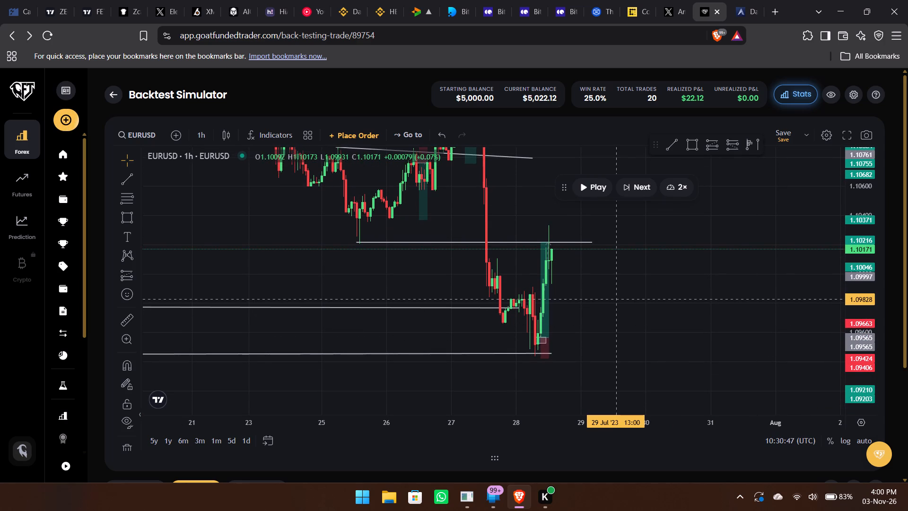
left_click_drag(615, 299, 602, 375)
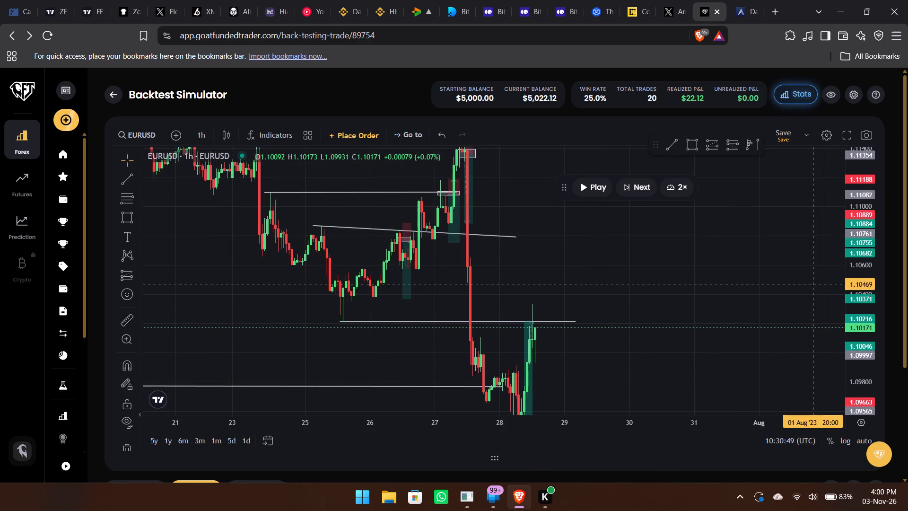
left_click_drag(864, 246, 885, 346)
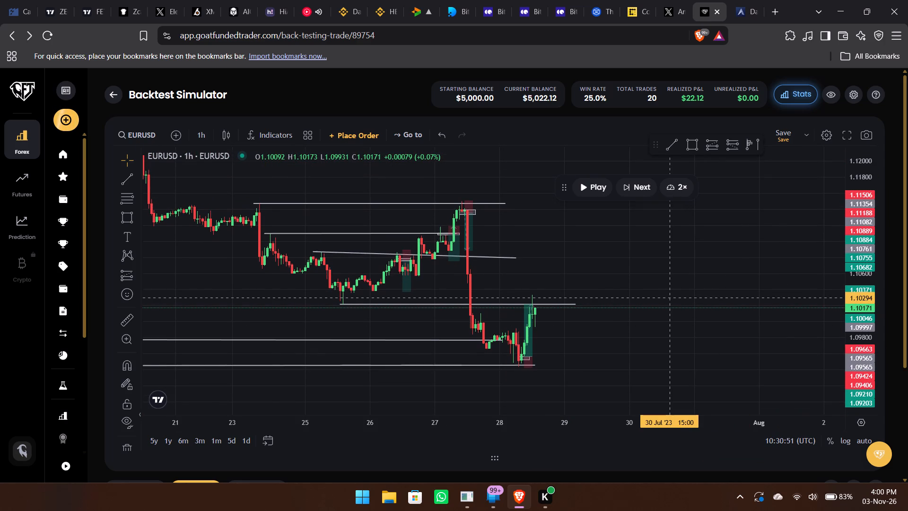
scroll(668, 298, "right", 6)
scroll(668, 298, "left", 4)
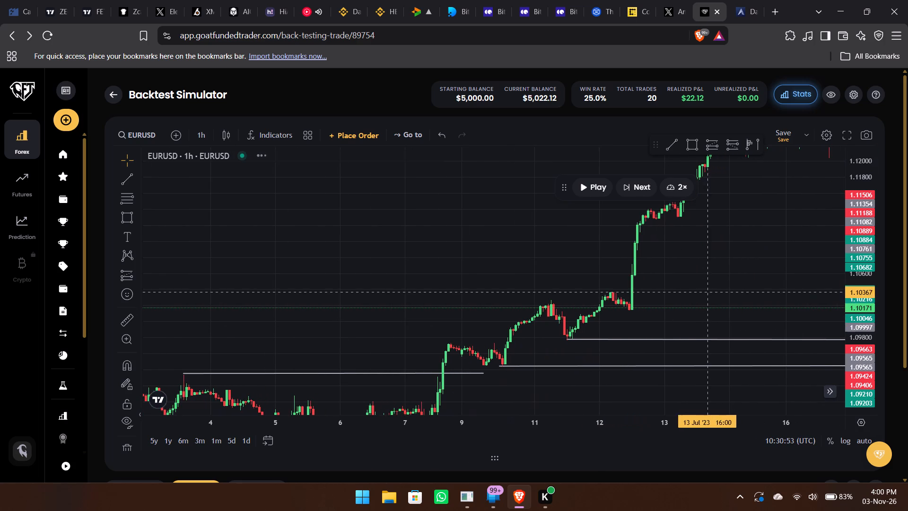
left_click_drag(701, 293, 626, 181)
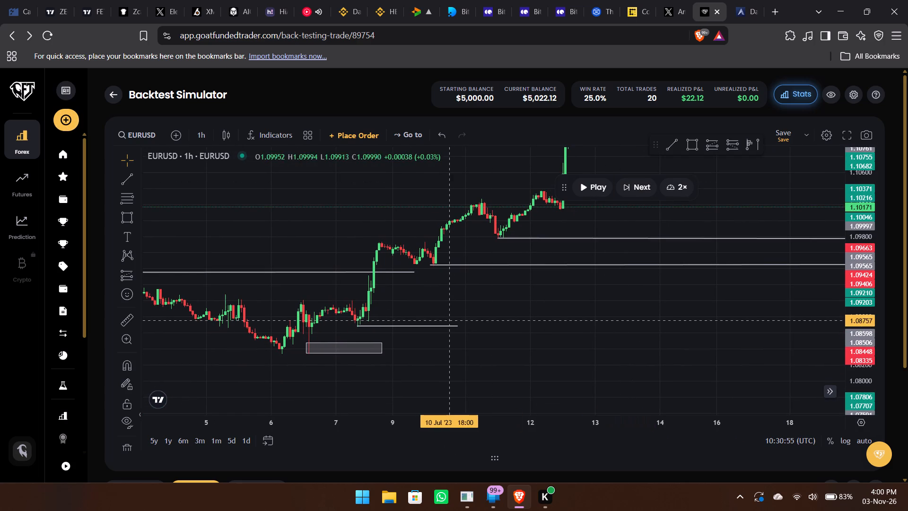
left_click_drag(458, 326, 739, 328)
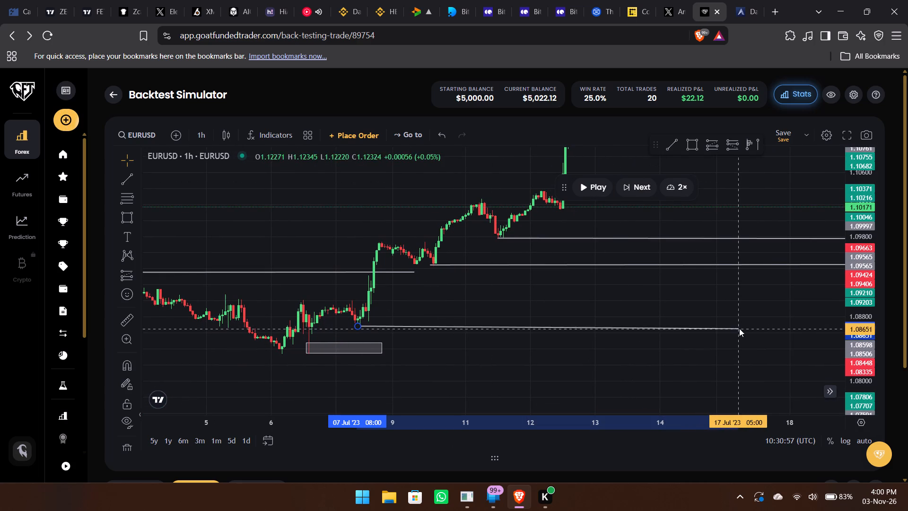
left_click_drag(739, 328, 780, 326)
left_click(780, 326)
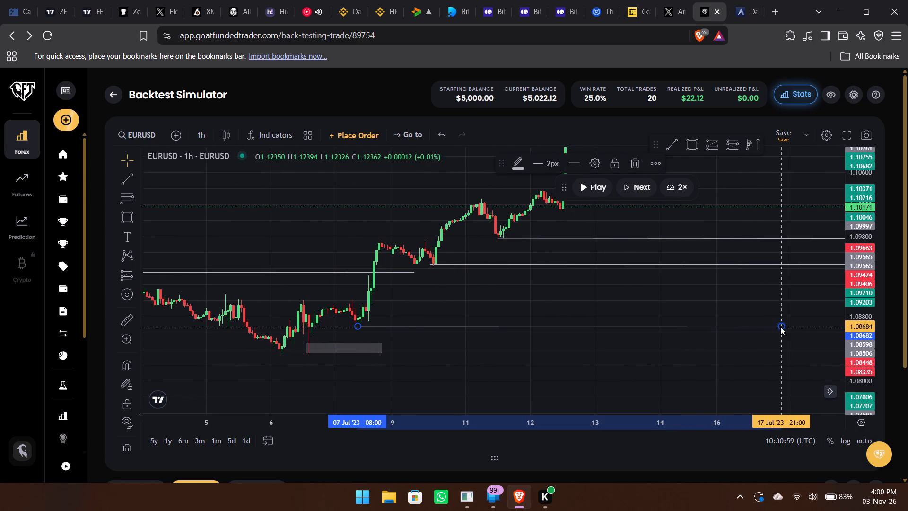
Carry the line from the 7 Jul low further along to about 30 Jul 10:00, keeping it level near 1.0868.
scroll(695, 289, "left", 5)
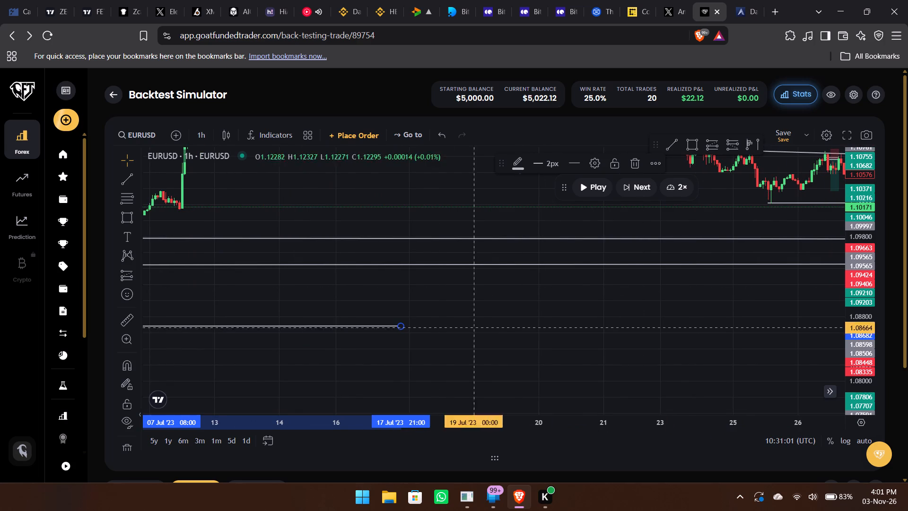
left_click_drag(402, 328, 762, 326)
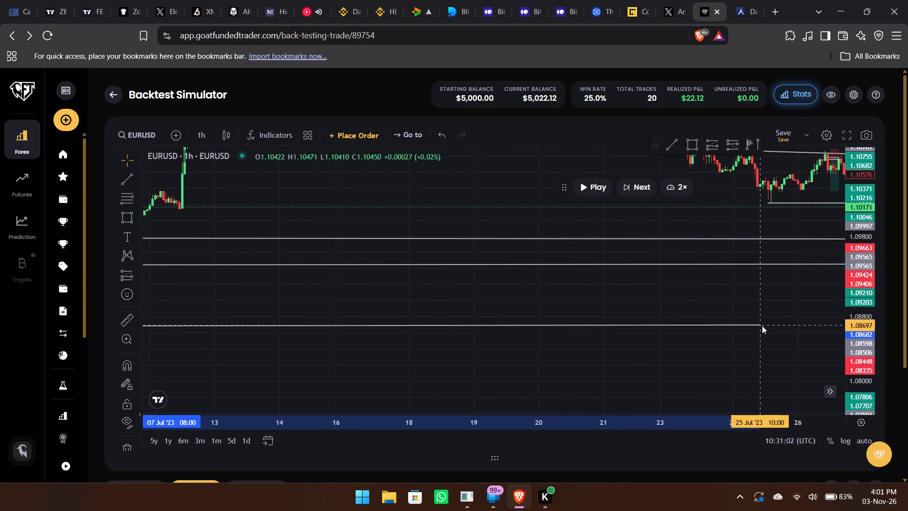
left_click_drag(762, 326, 774, 327)
left_click_drag(774, 327, 794, 328)
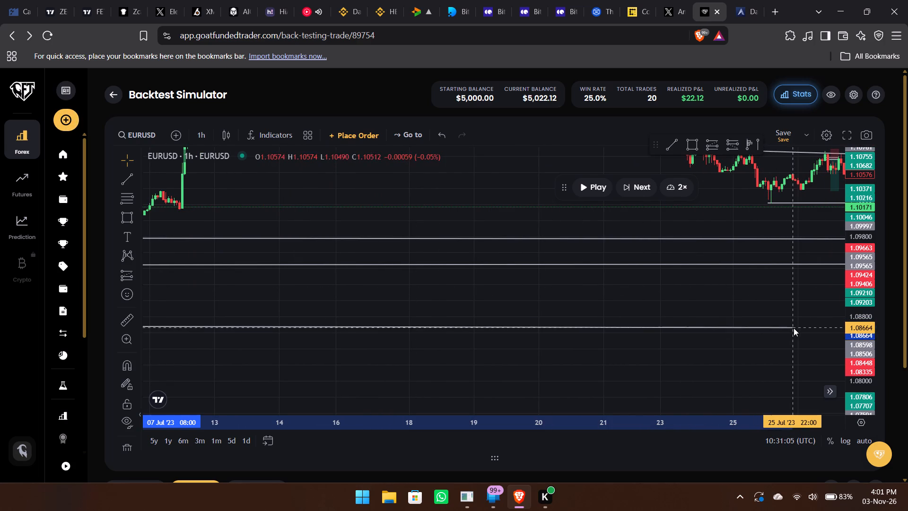
left_click_drag(794, 328, 813, 326)
left_click(813, 326)
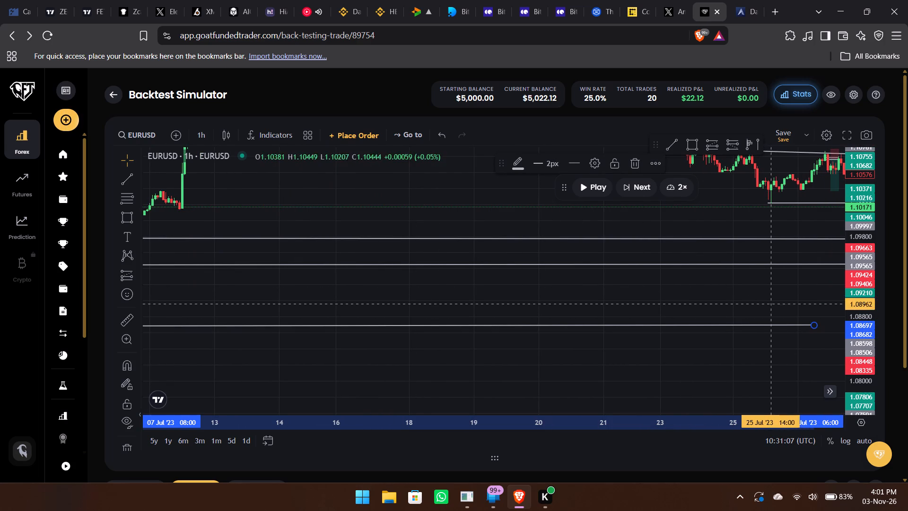
scroll(760, 300, "left", 1)
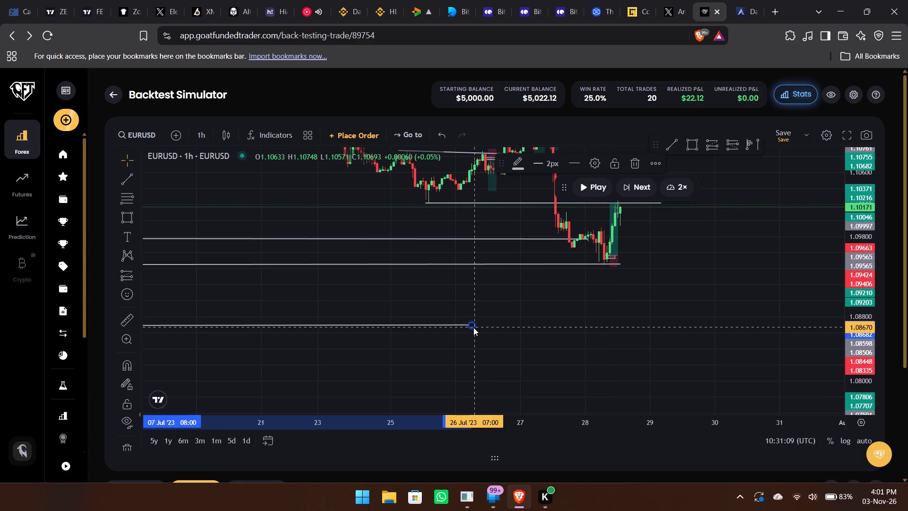
left_click_drag(471, 325, 674, 324)
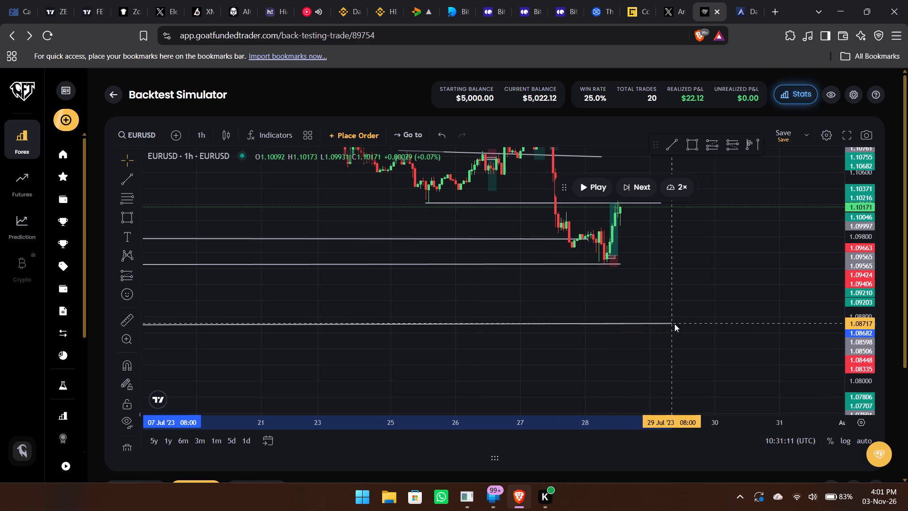
left_click_drag(674, 324, 739, 327)
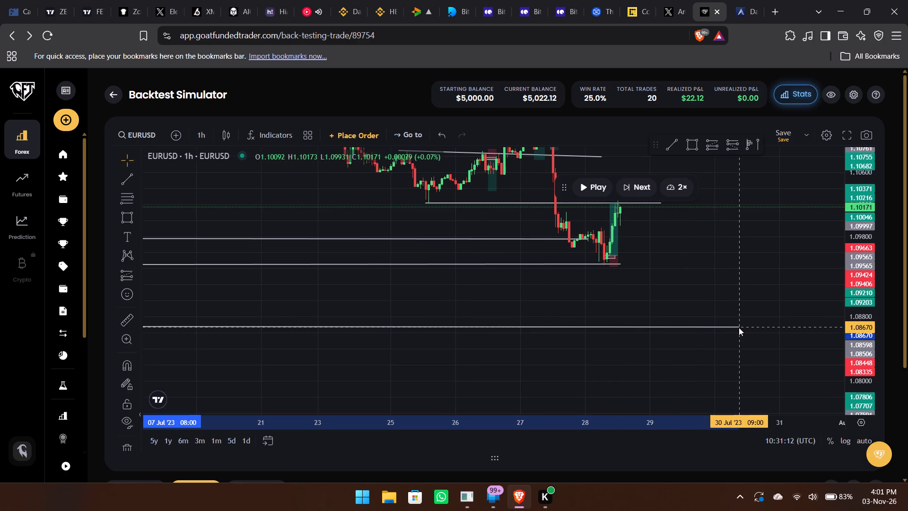
left_click_drag(739, 327, 742, 326)
left_click(742, 326)
Resume the replay on the 1h chart.
left_click_drag(735, 284, 620, 328)
left_click(591, 183)
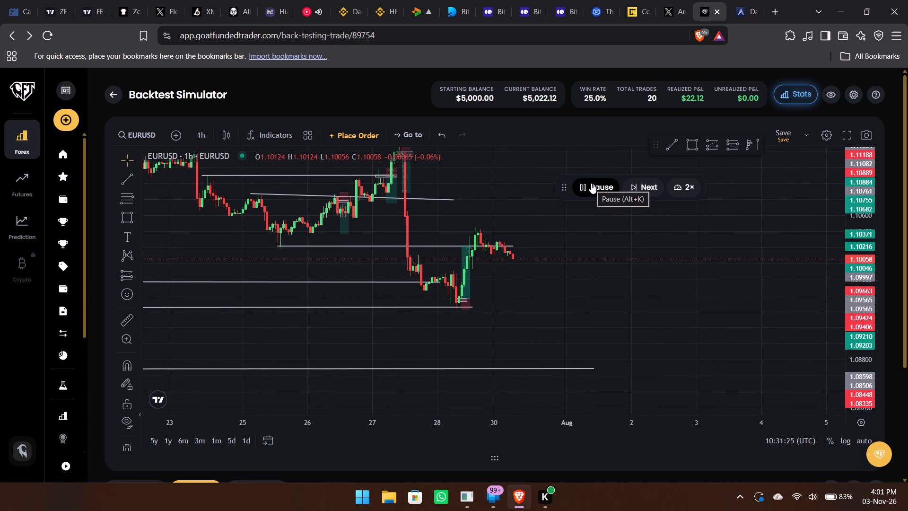
Extend the upper line starting at 24 Jul 05:00 to about 2 Aug 09:00, ending at 1.11488.
left_click_drag(493, 203, 499, 271)
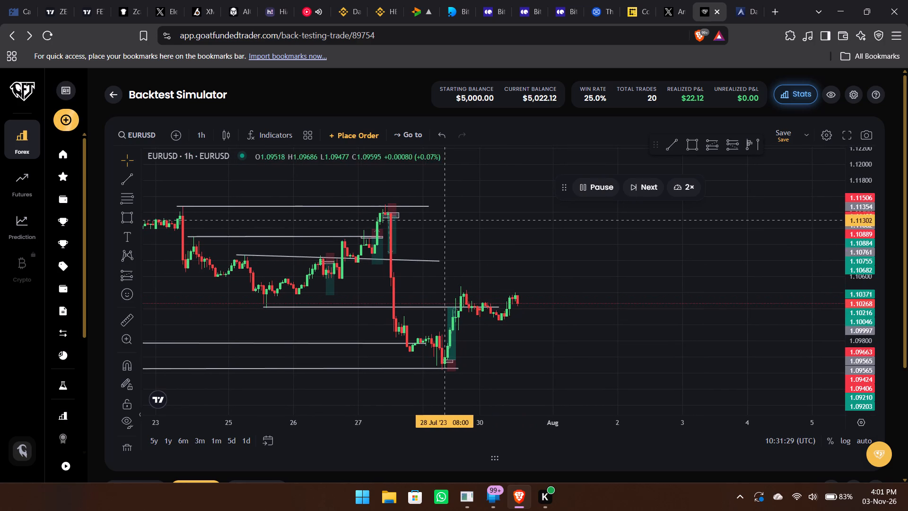
left_click_drag(423, 209, 580, 205)
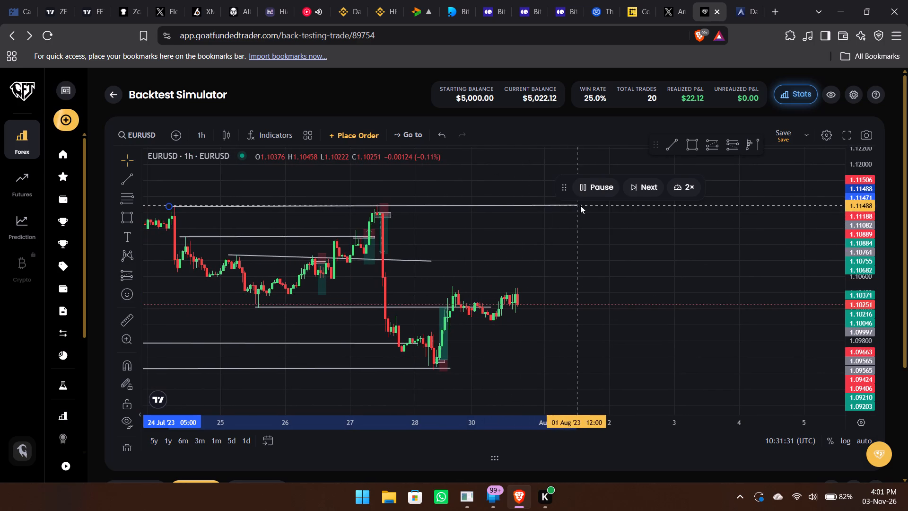
left_click_drag(580, 205, 618, 205)
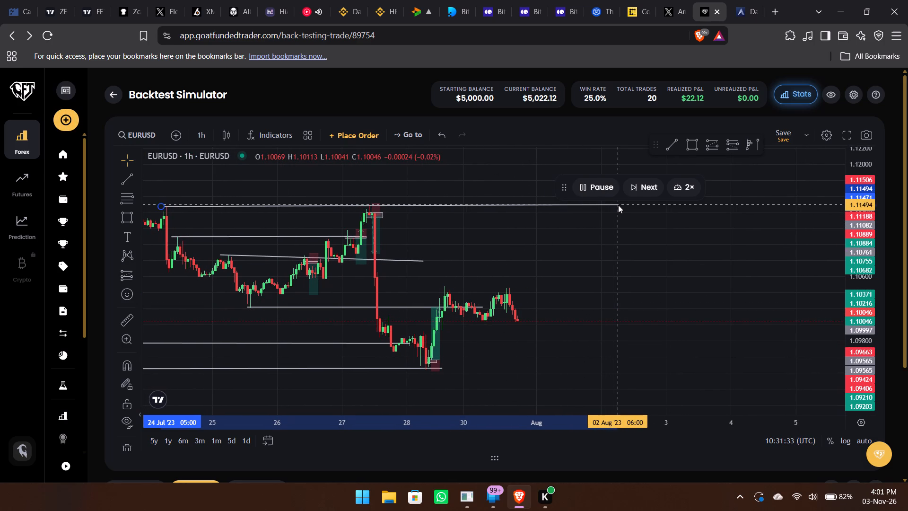
left_click_drag(618, 205, 621, 206)
left_click(621, 206)
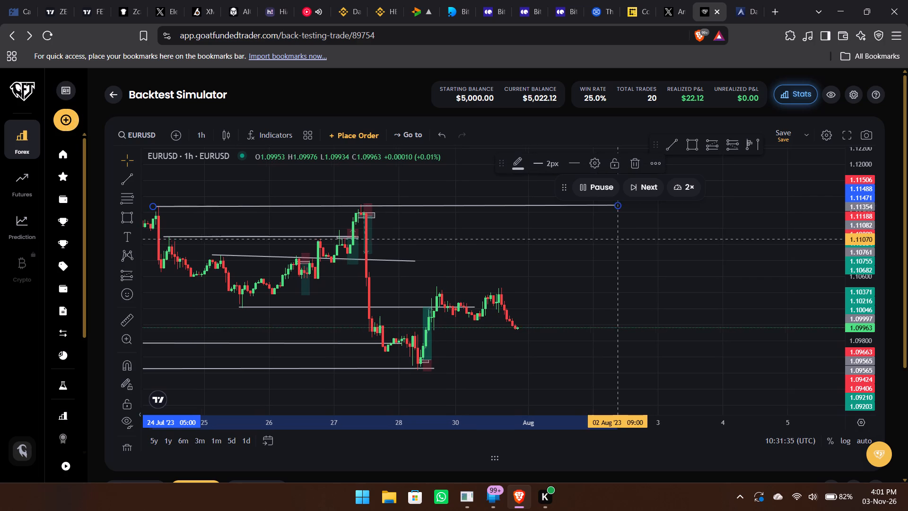
left_click(616, 239)
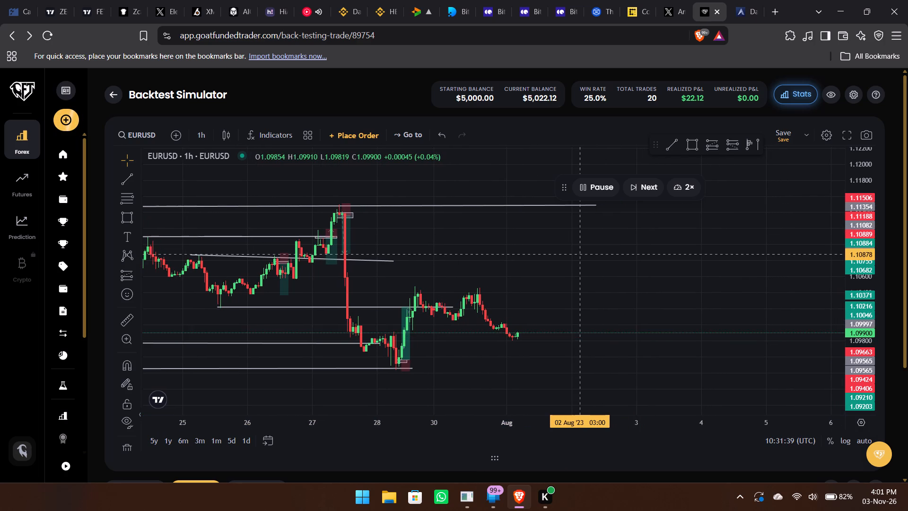
Pause the 1h replay at about 08:00 on 1 Aug.
left_click(600, 194)
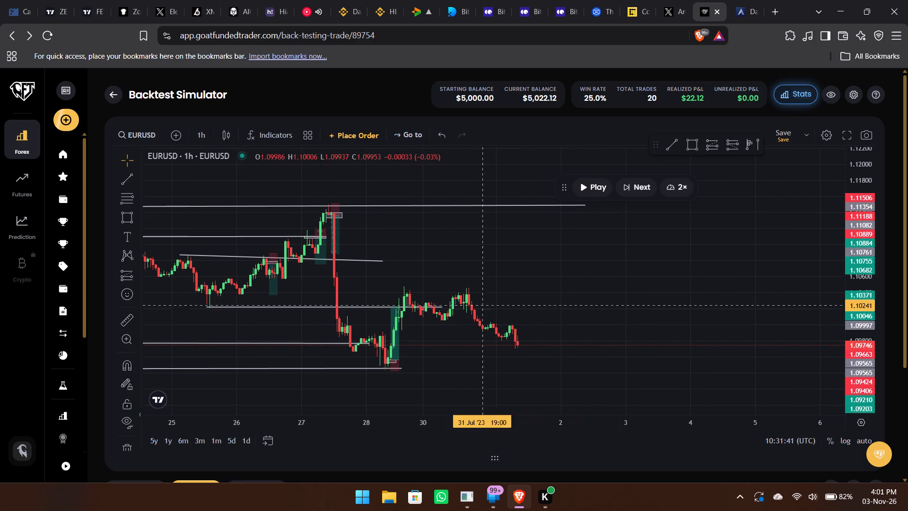
Extend the lower line starting at 10 Jul 11:00 to about 1 Aug 16:00, keeping it level near 1.0944.
left_click_drag(399, 369, 475, 366)
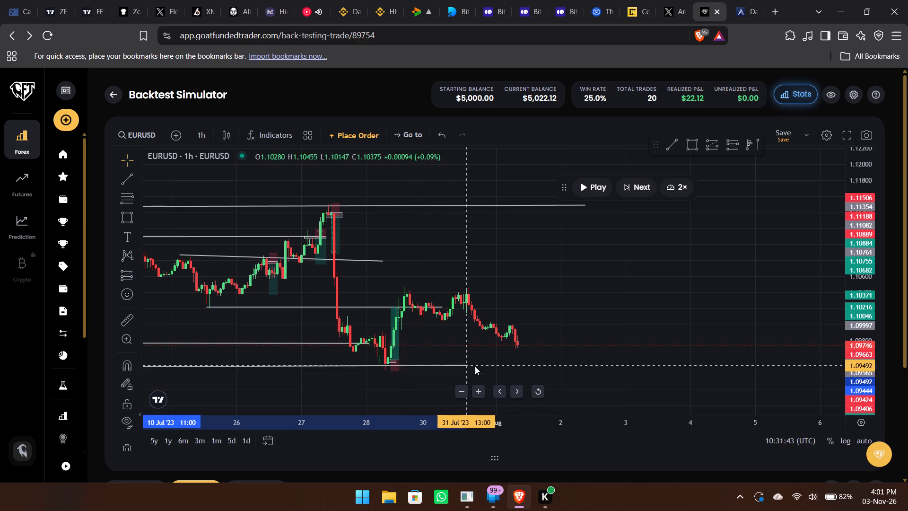
left_click_drag(475, 366, 539, 370)
left_click(539, 370)
Replay the 1h chart in short runs and pause it at about 08:00 on 3 Aug.
left_click_drag(613, 351, 595, 330)
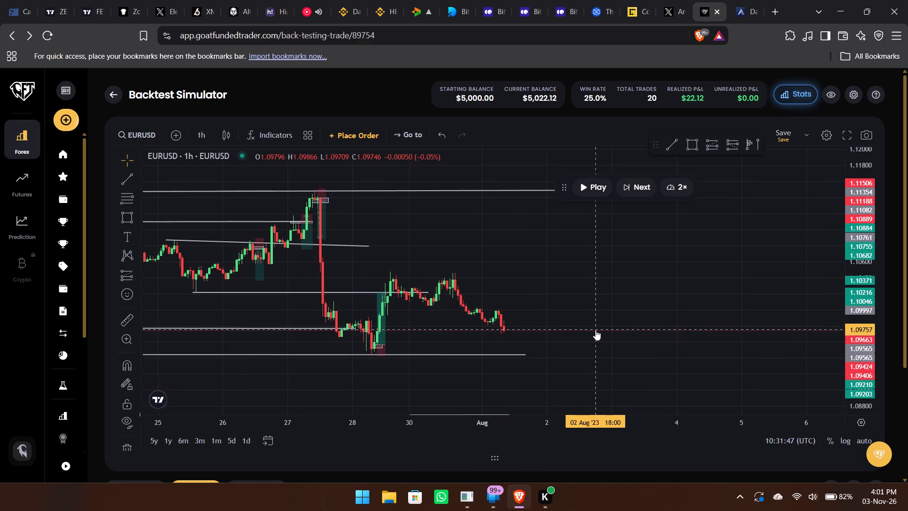
left_click(592, 185)
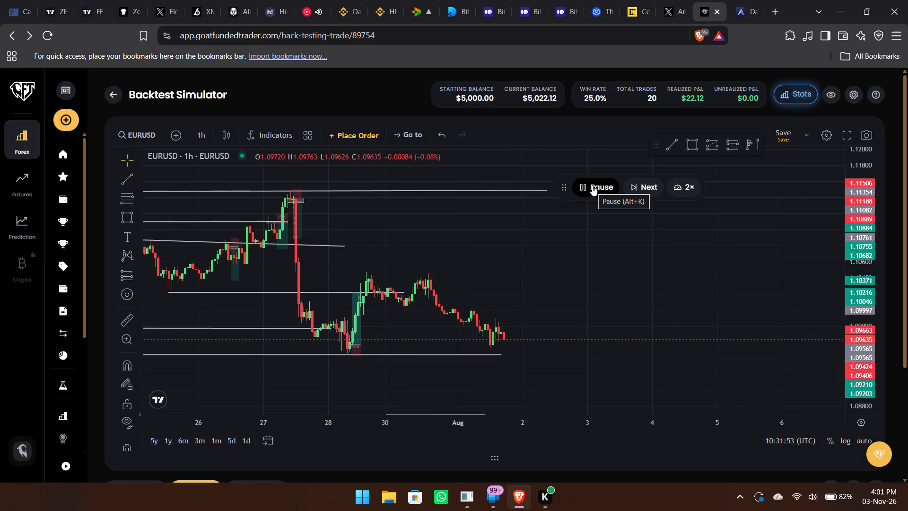
double_click(592, 185)
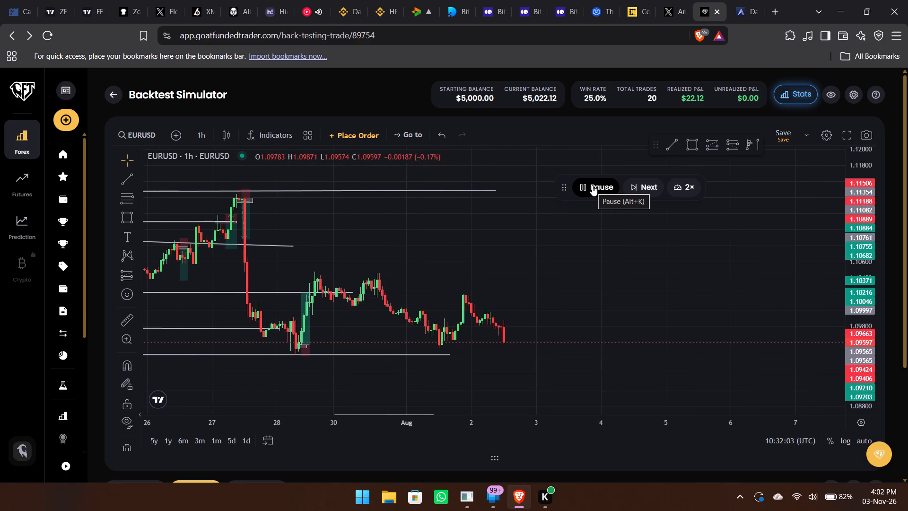
left_click(592, 185)
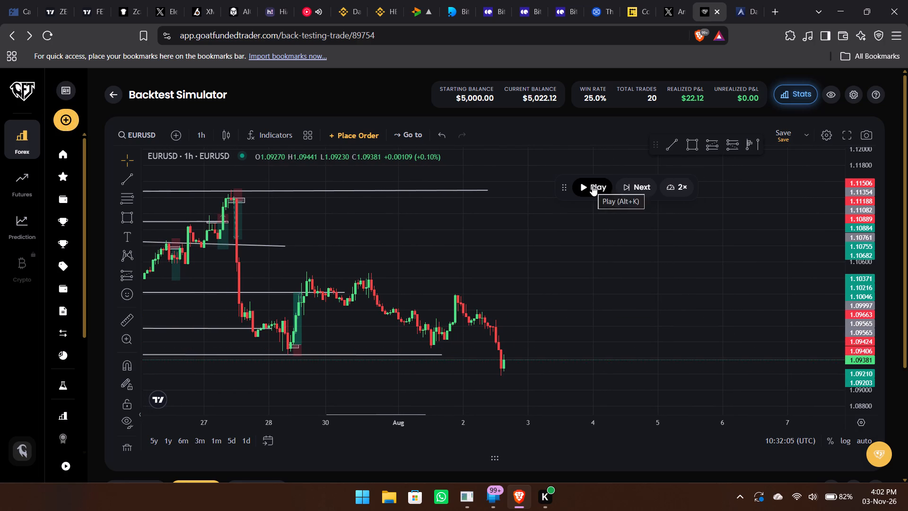
left_click(592, 185)
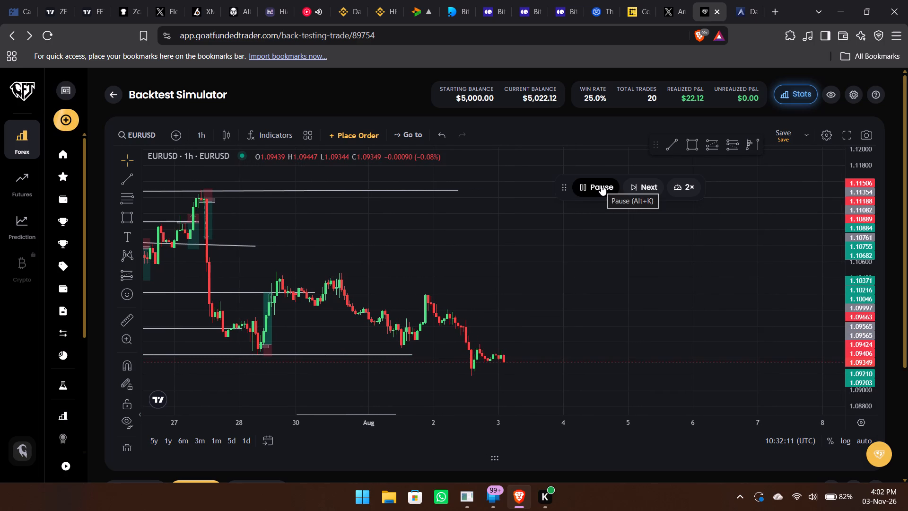
left_click(601, 185)
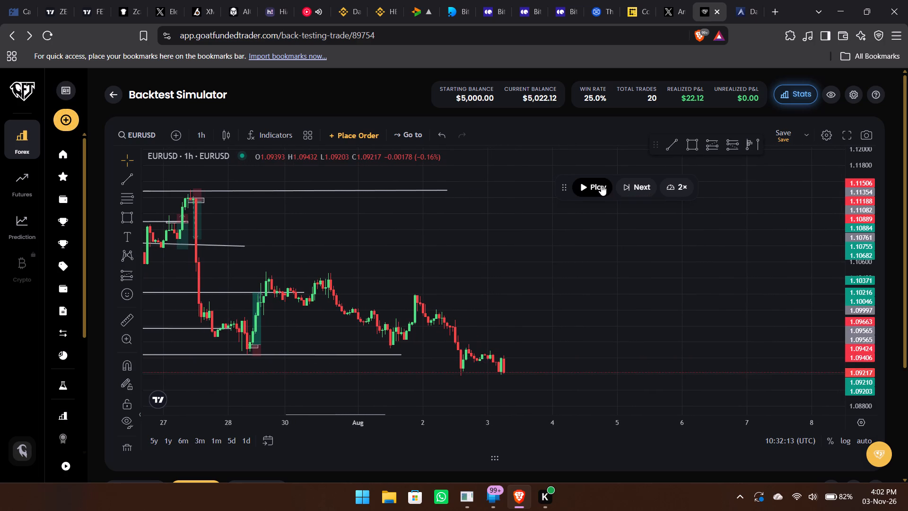
left_click(601, 185)
left_click(601, 185)
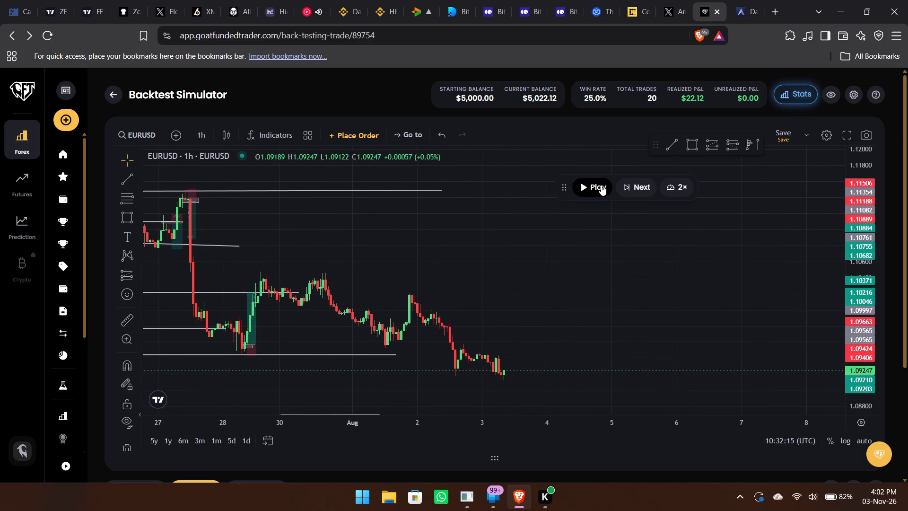
Draw a level trend line at 1.09187 from the low at 2 Aug 13:00 to 3 Aug 07:00.
left_click_drag(566, 277, 535, 204)
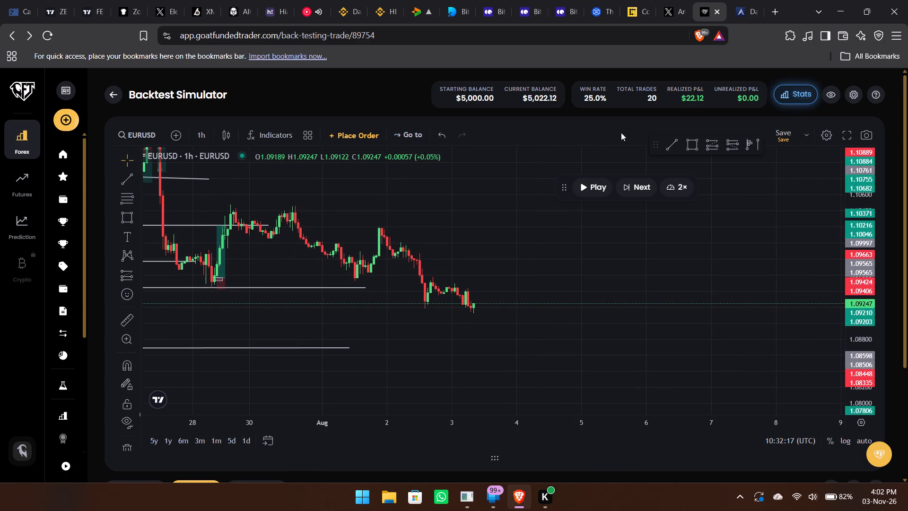
left_click(669, 146)
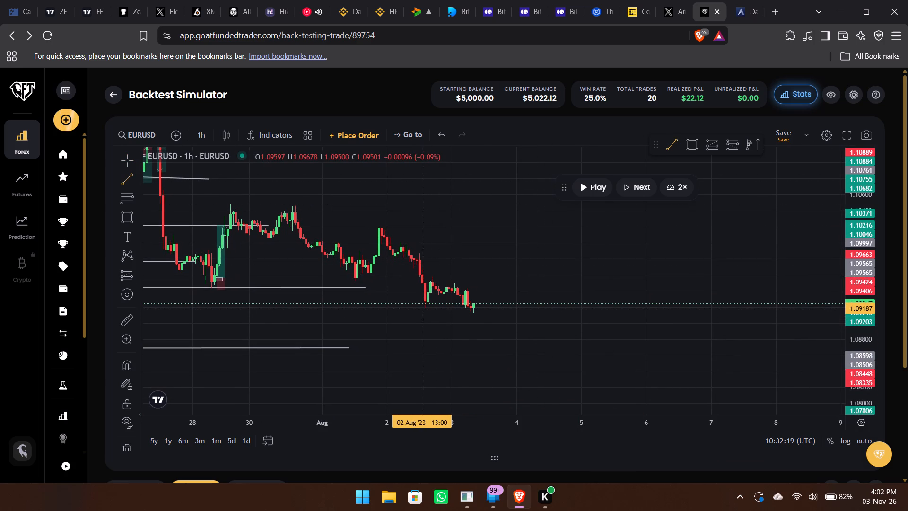
left_click_drag(423, 308, 471, 308)
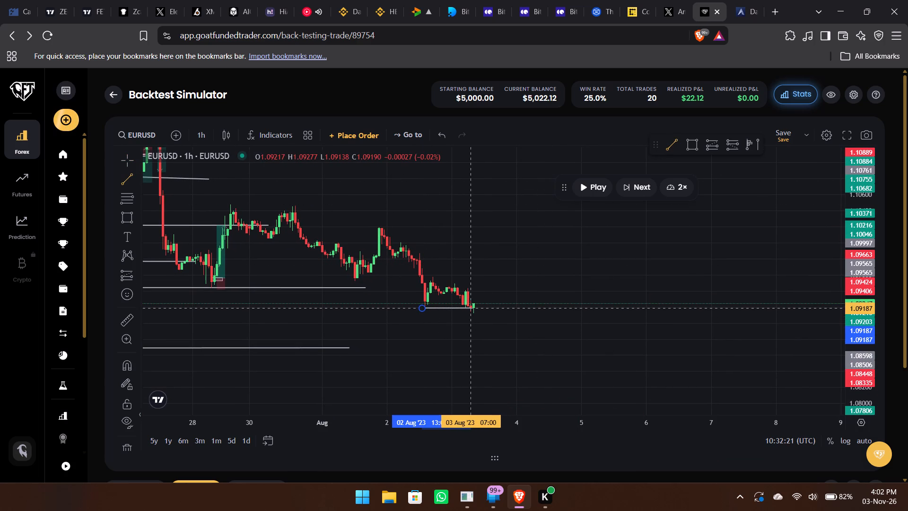
left_click(471, 308)
left_click(536, 309)
Examine the price action around the new 3 Aug line on the 5m chart and return to the 1h chart.
key("5")
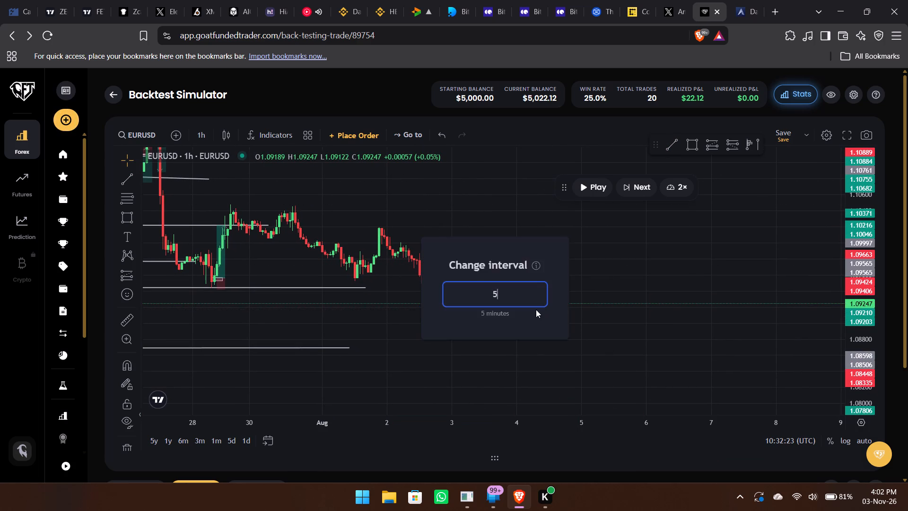
key("Return")
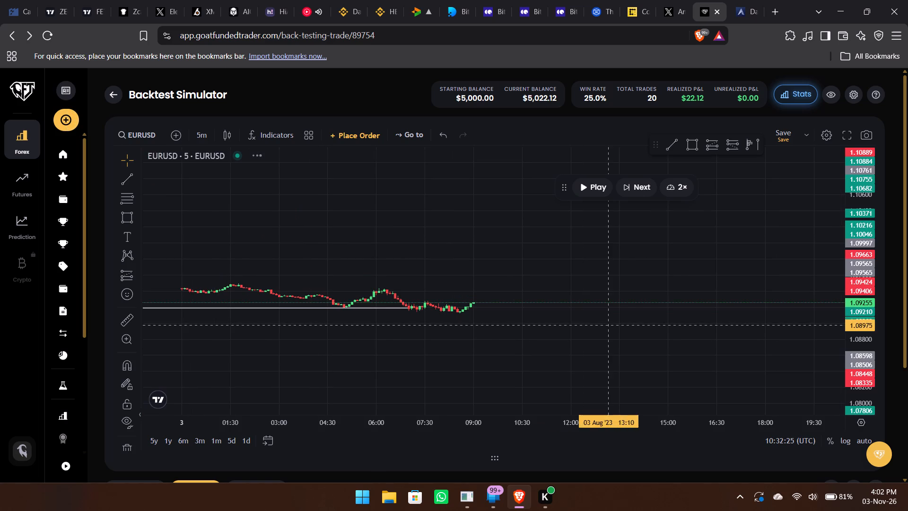
left_click_drag(869, 357, 862, 96)
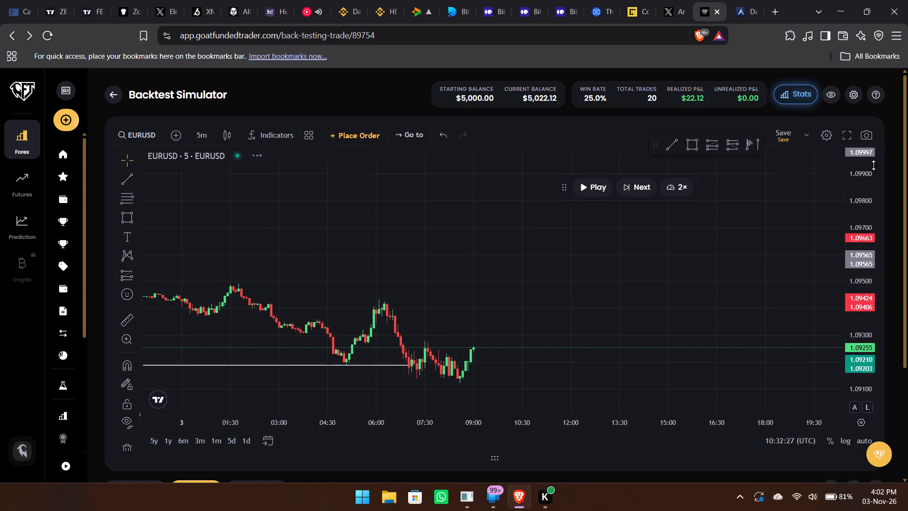
left_click(750, 234)
type("1h")
key("Return")
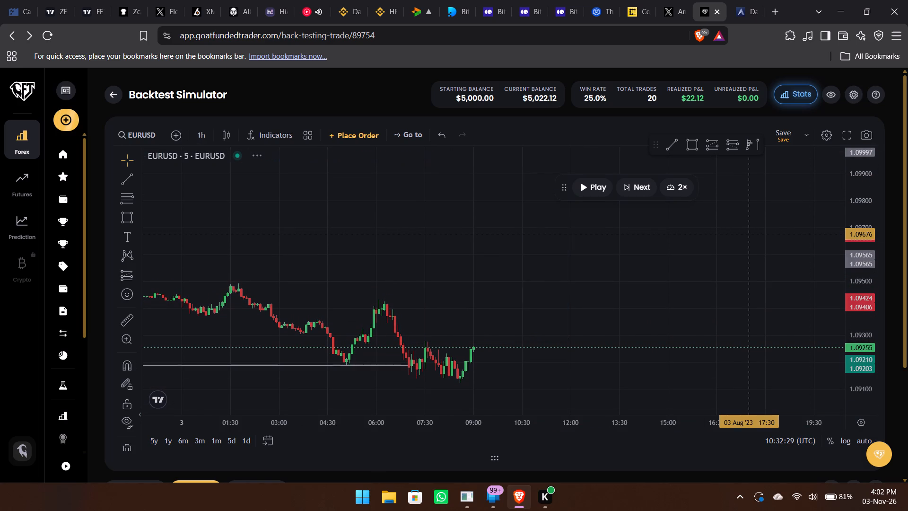
Resume the 1h replay and pause it at about 21:00 on 3 Aug.
left_click_drag(857, 221, 854, 247)
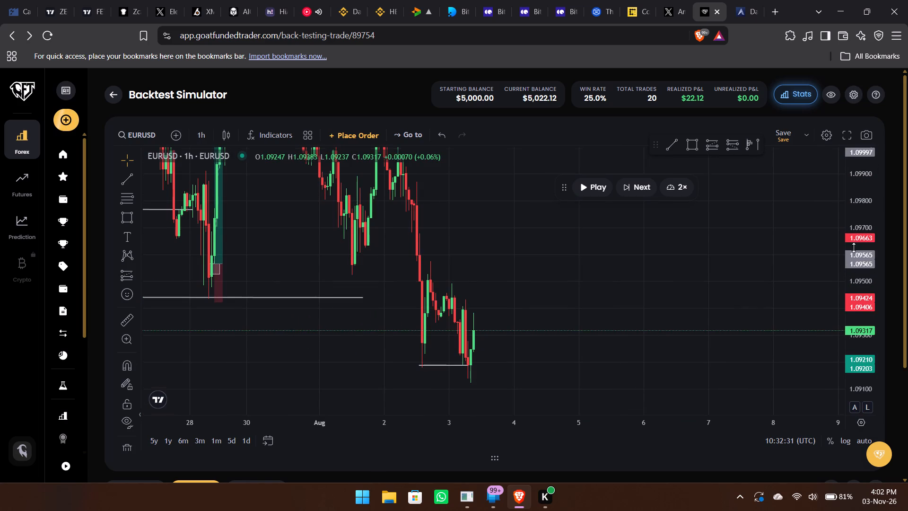
left_click_drag(854, 247, 844, 298)
left_click_drag(657, 293, 682, 211)
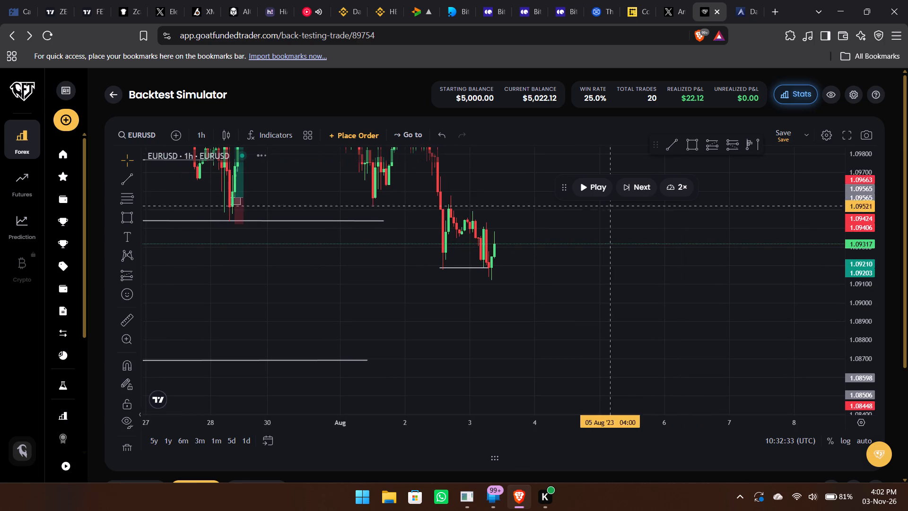
left_click(594, 183)
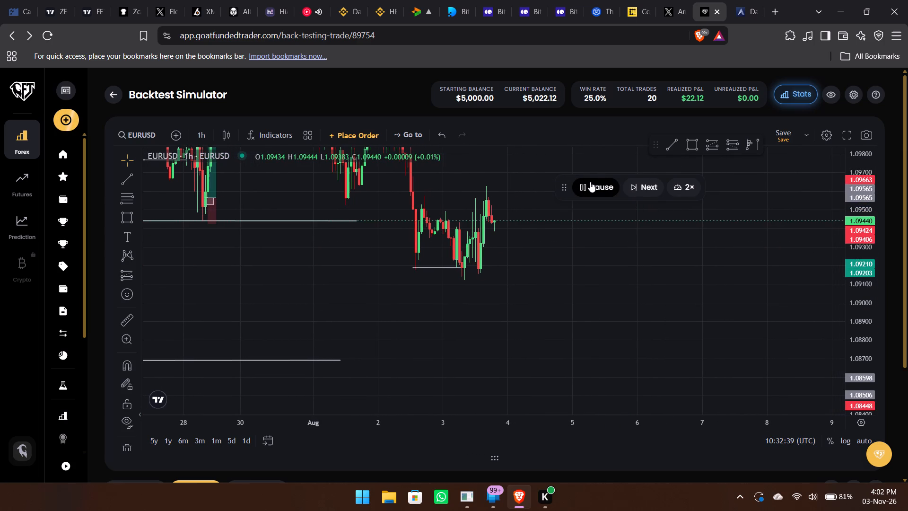
left_click(591, 181)
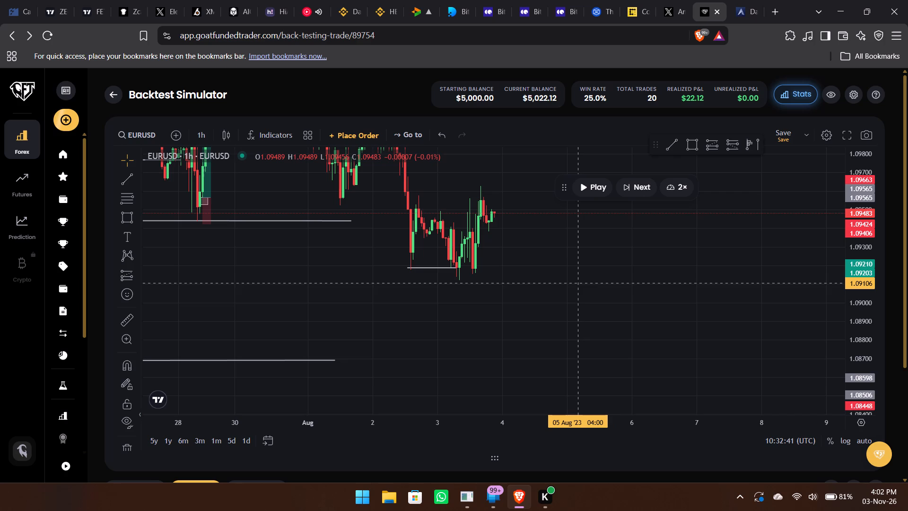
Examine the 3 Aug price action around the 1.09187 line on the 5m chart and return to the 1h chart.
type("53")
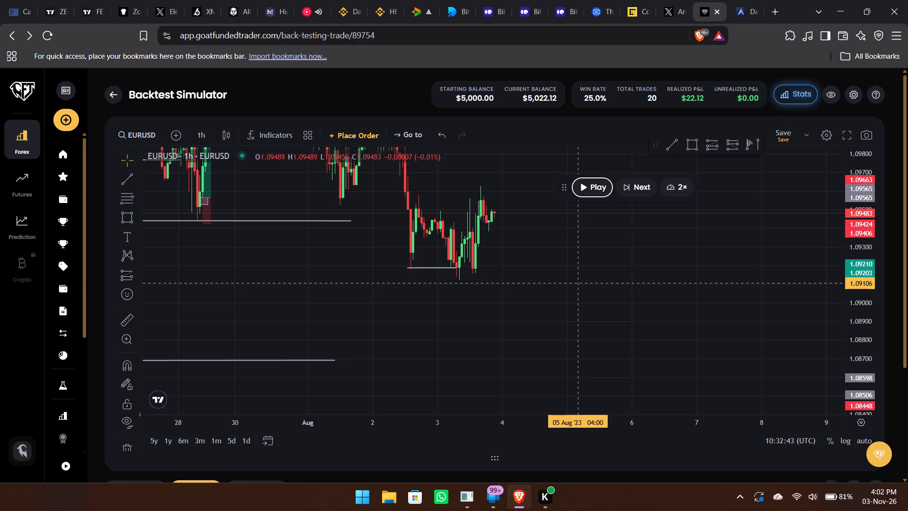
left_click(578, 283)
key("5")
key("Return")
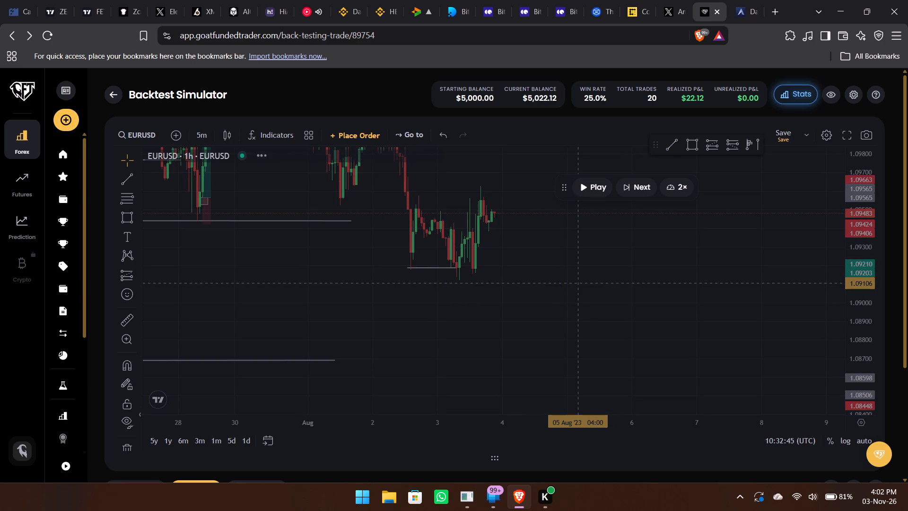
scroll(432, 285, "right", 4)
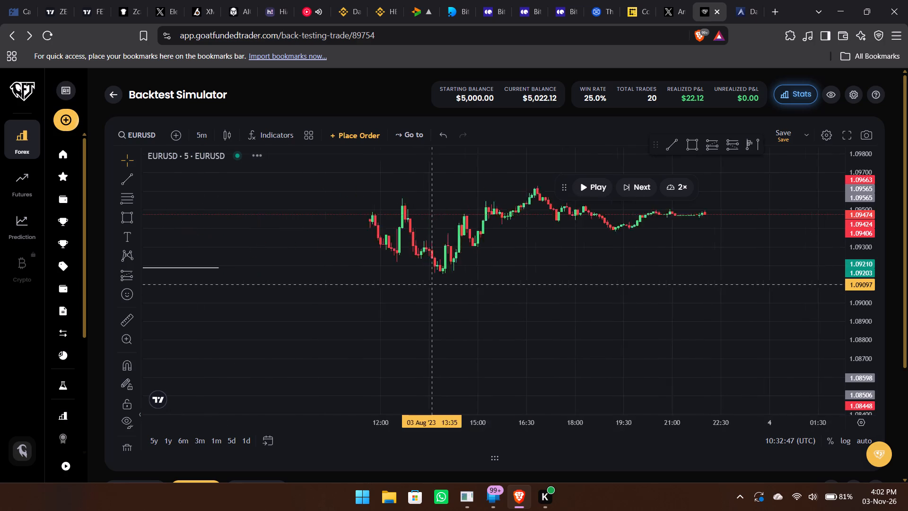
scroll(432, 285, "right", 2)
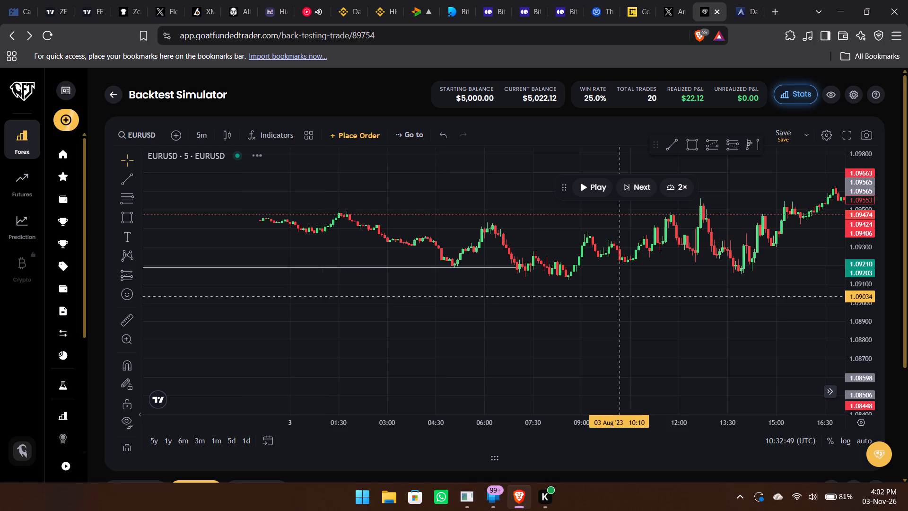
left_click_drag(870, 352, 863, 121)
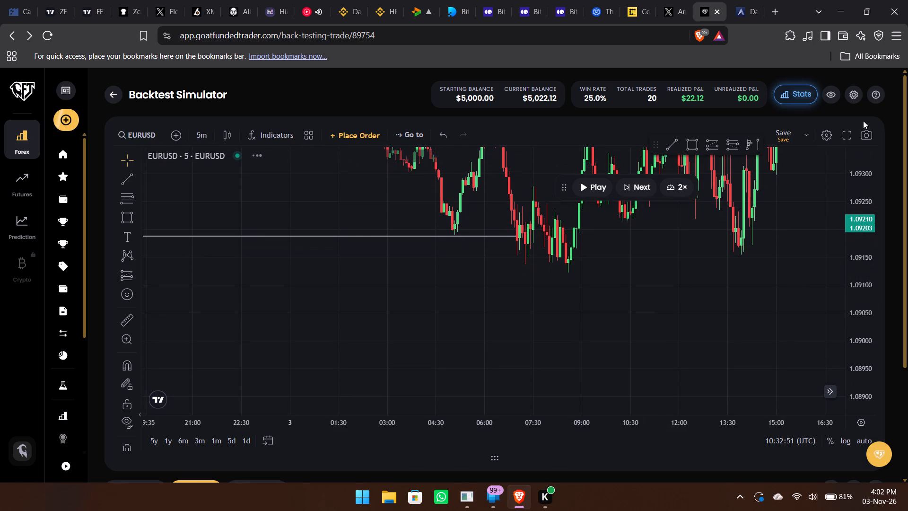
left_click_drag(696, 236, 576, 349)
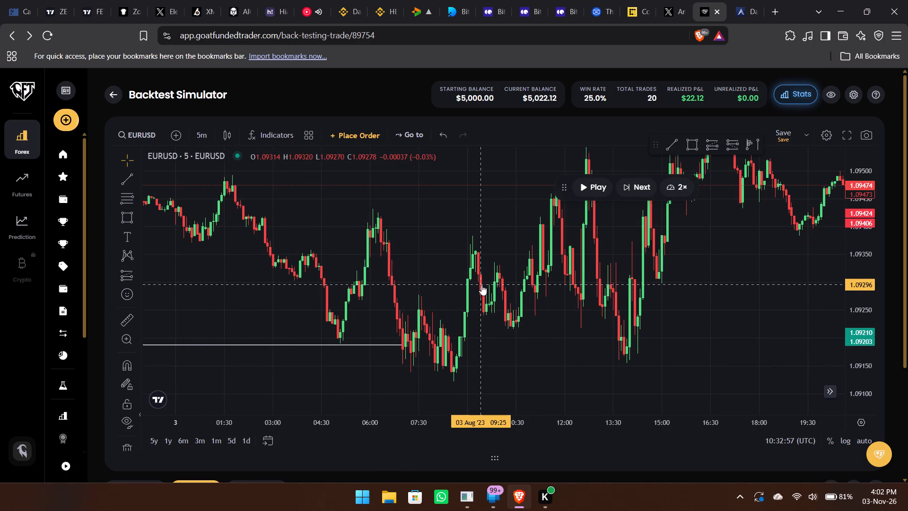
type("1h")
key("Return")
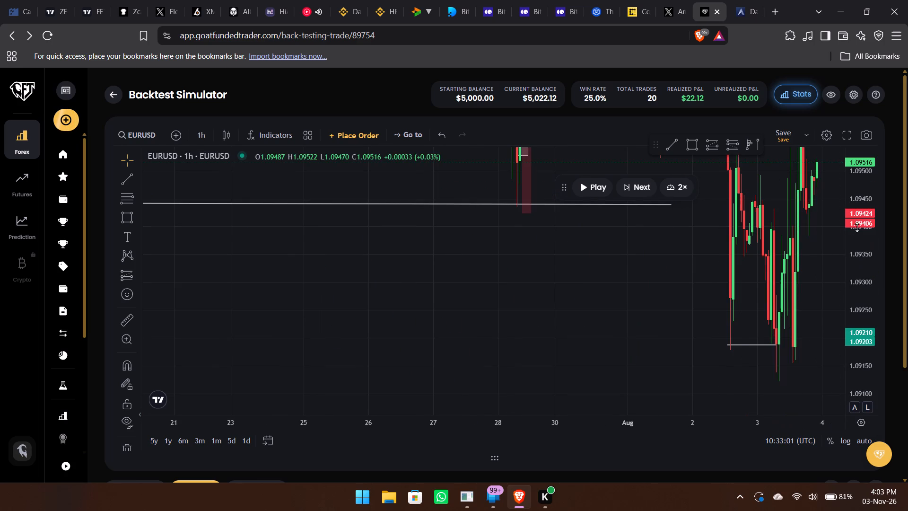
Draw a level trend line at about 1.10197 from the high at 1 Aug 21:00 to 5 Aug 08:00.
left_click_drag(868, 225, 856, 367)
scroll(732, 338, "left", 2)
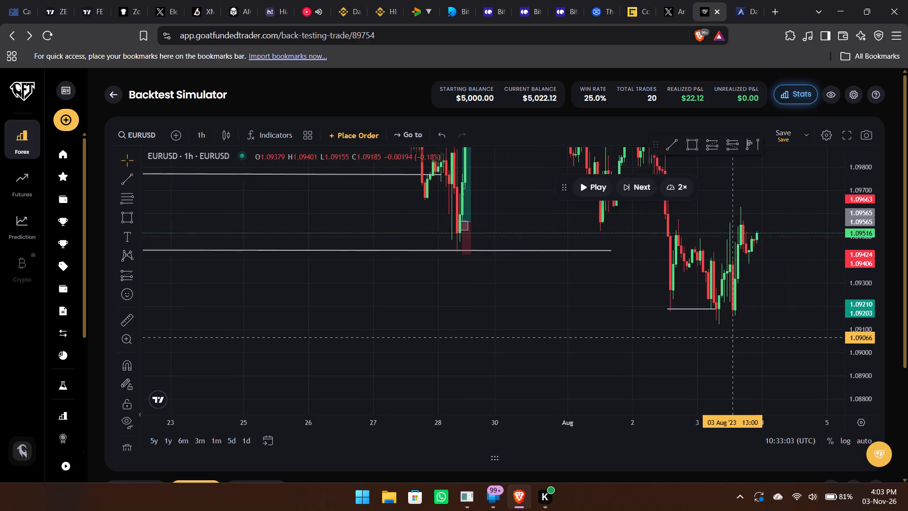
scroll(732, 338, "left", 1)
left_click_drag(679, 256, 651, 391)
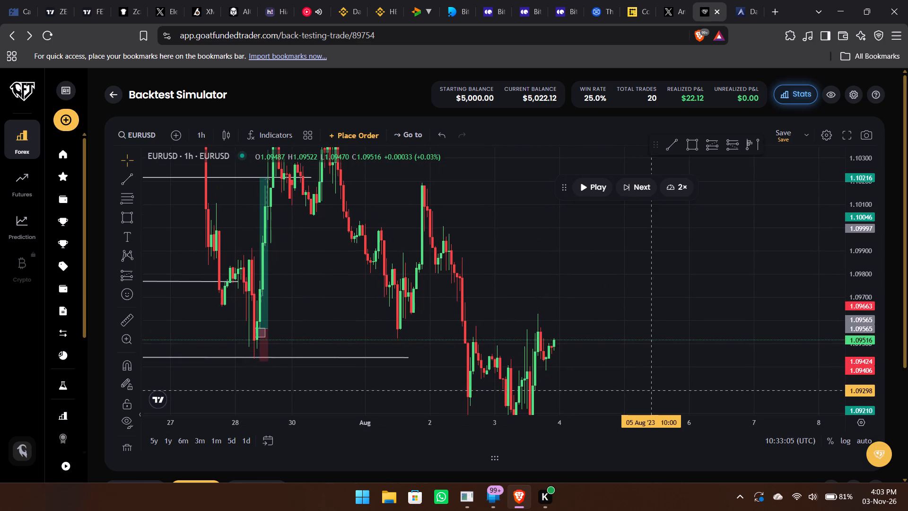
left_click_drag(863, 216, 853, 262)
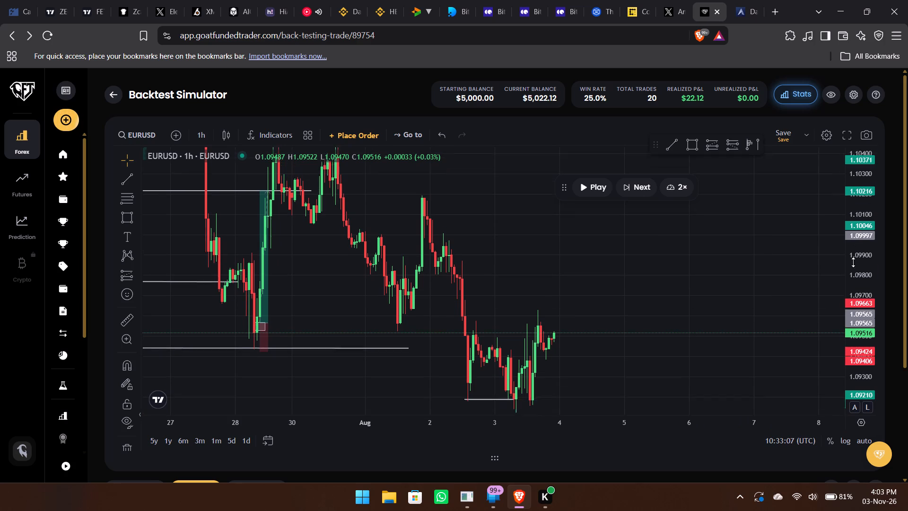
left_click_drag(853, 262, 852, 278)
left_click(672, 139)
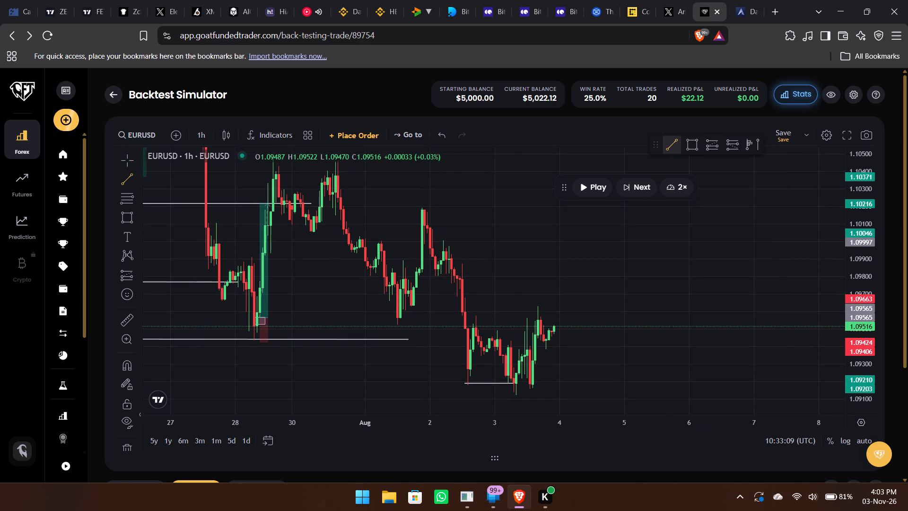
left_click_drag(420, 208, 605, 203)
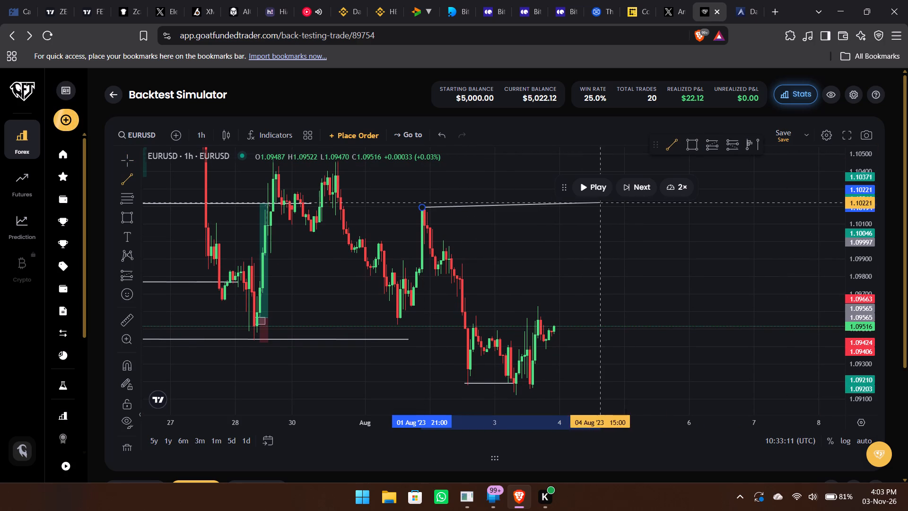
left_click_drag(605, 203, 646, 207)
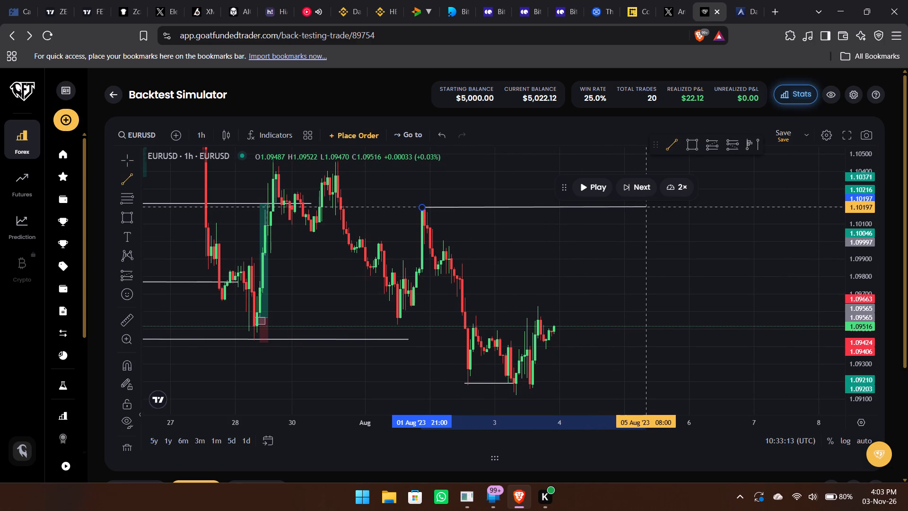
left_click(646, 207)
left_click(680, 209)
Resume the 1h replay and pause it at about 12:00 on 4 Aug.
left_click(591, 191)
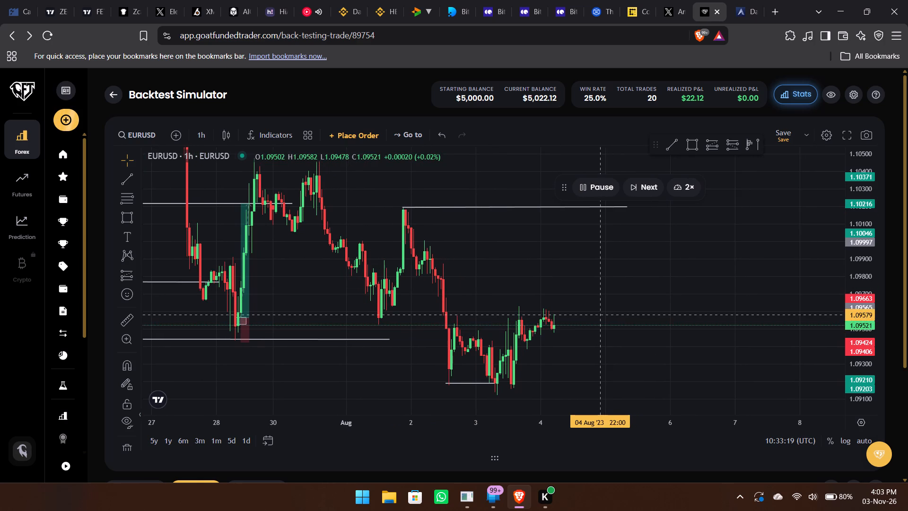
left_click_drag(601, 315, 577, 241)
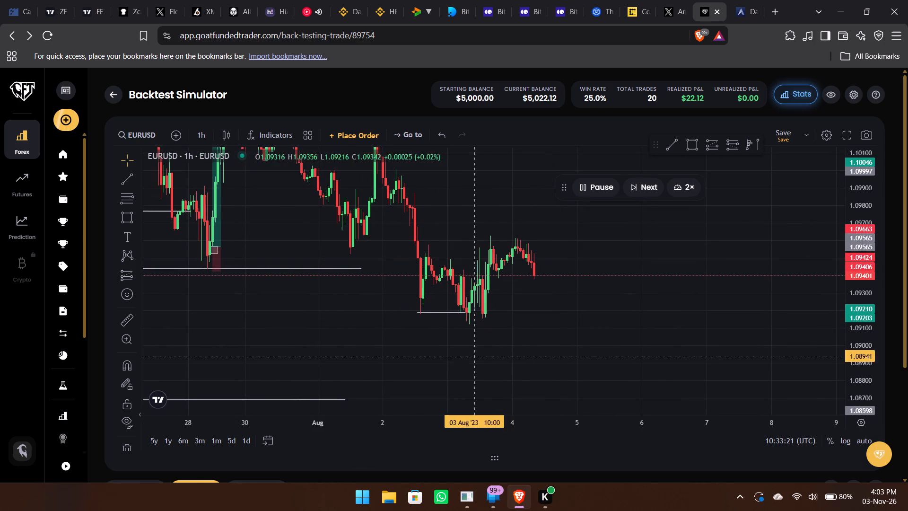
left_click(598, 191)
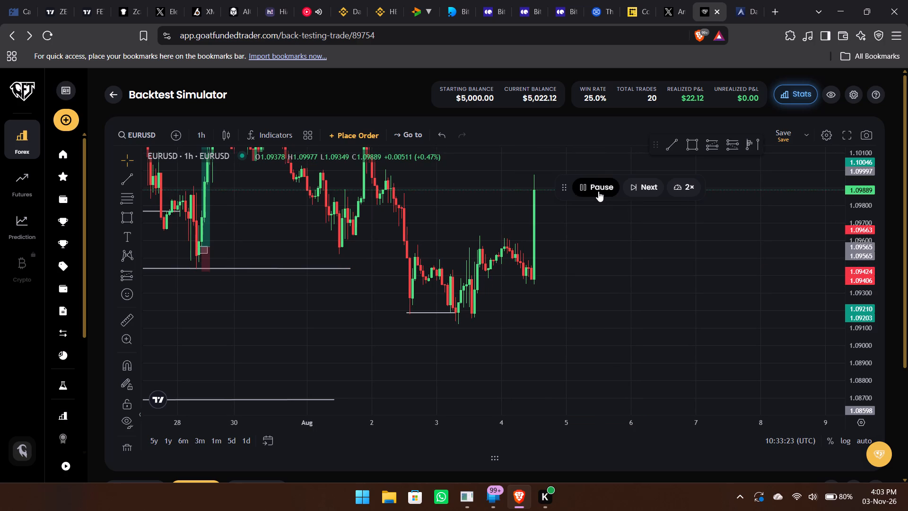
Resume the 1h replay and pause it at about 18:00 on 4 Aug.
left_click(598, 191)
left_click_drag(610, 247, 611, 365)
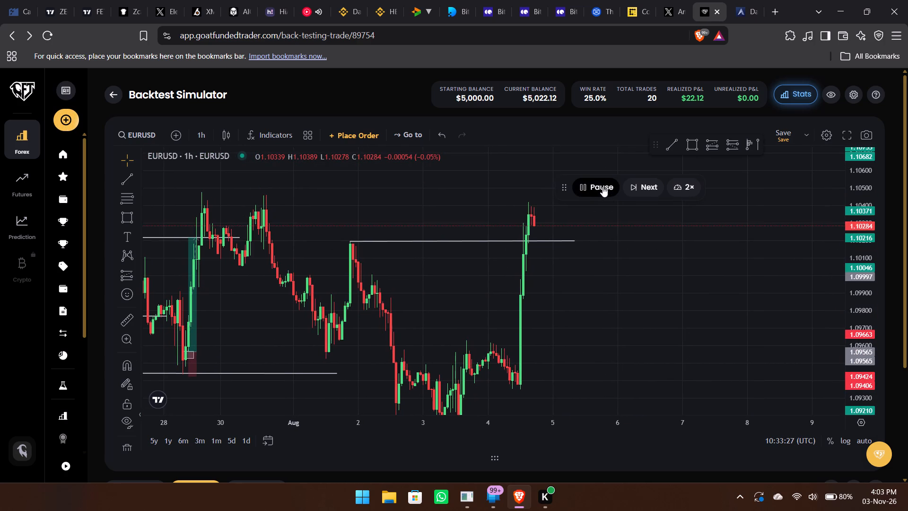
left_click(602, 186)
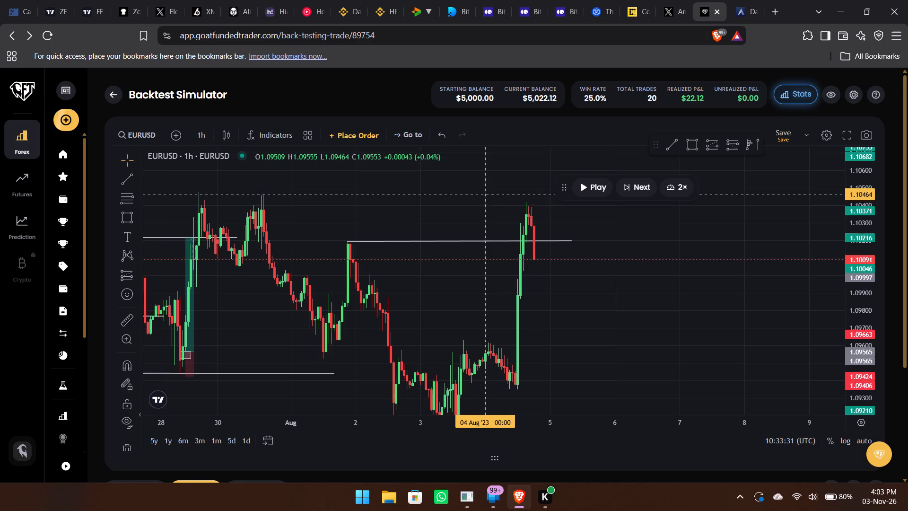
Draw a near-level trend line at about 1.1047 from the high at 31 Jul 13:00 to 4 Aug 19:00.
left_click(676, 147)
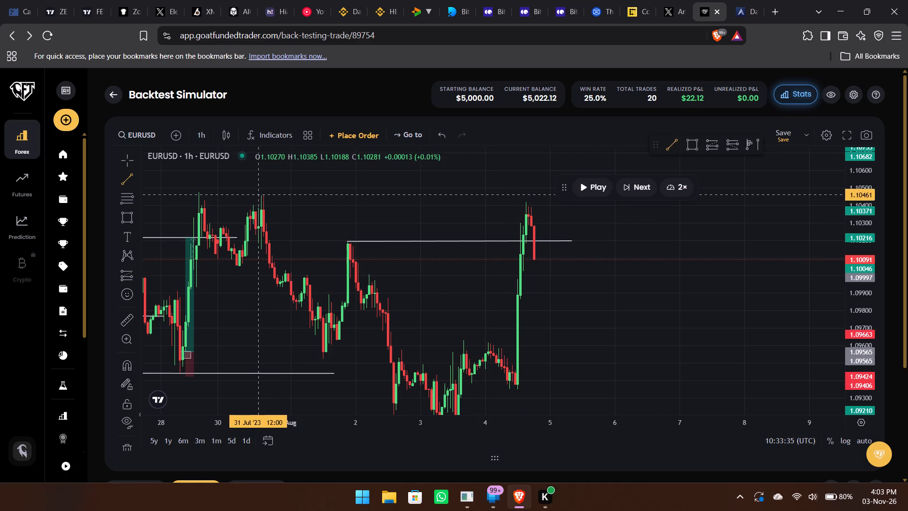
left_click_drag(260, 194, 543, 197)
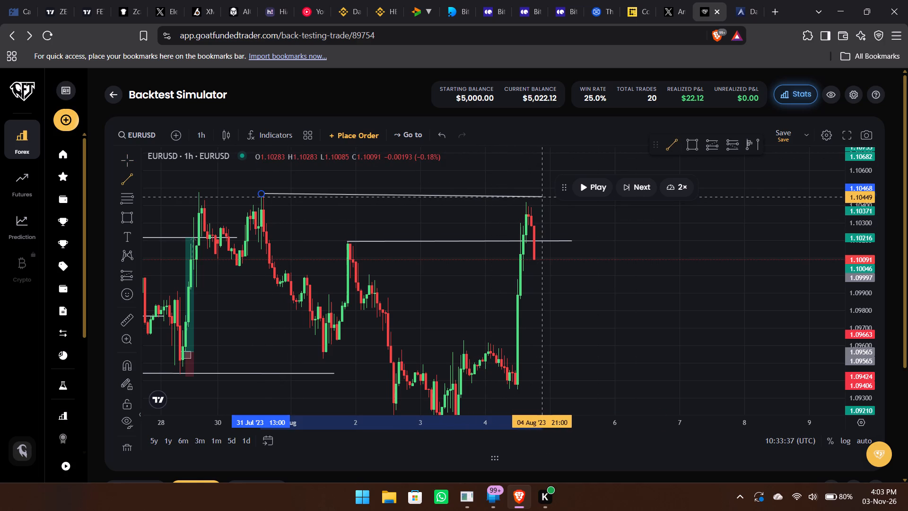
left_click_drag(543, 197, 576, 194)
left_click(576, 194)
left_click(576, 194)
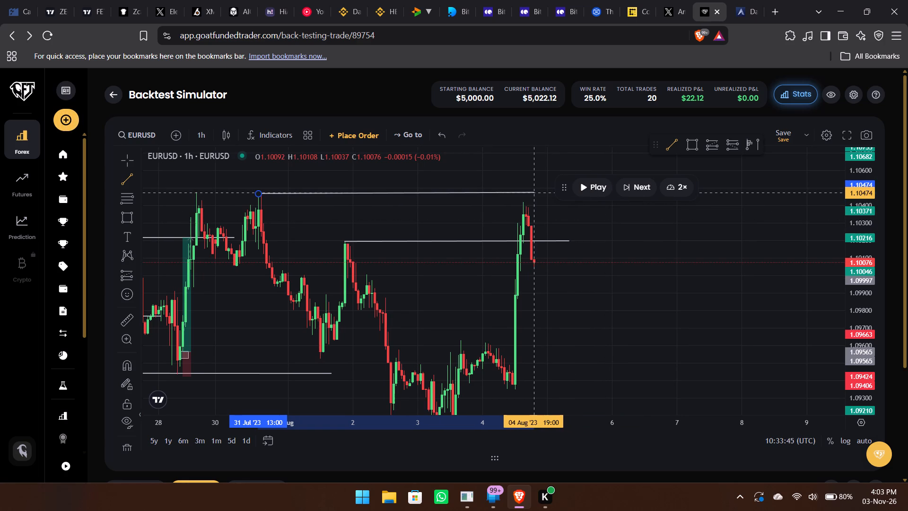
left_click(533, 193)
Resume the 1h replay and pause it at about 07:00 on 8 Aug.
left_click(586, 188)
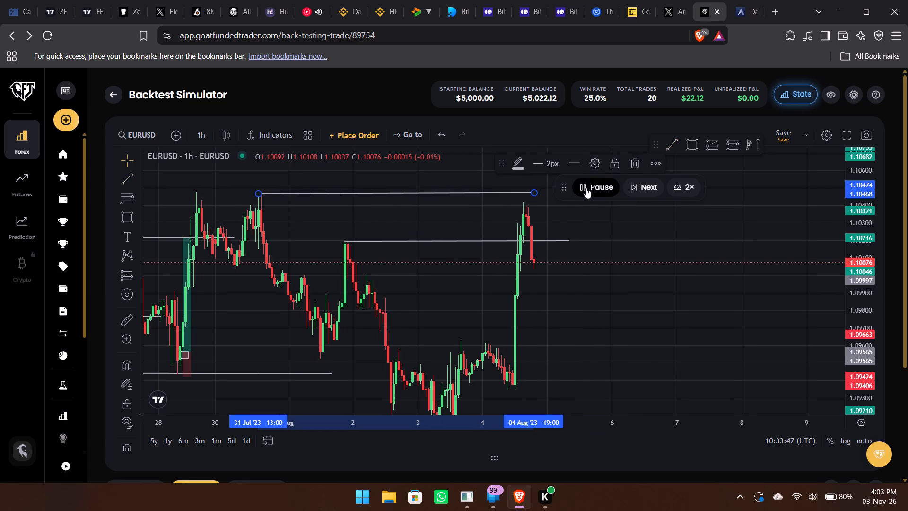
left_click_drag(584, 246, 538, 241)
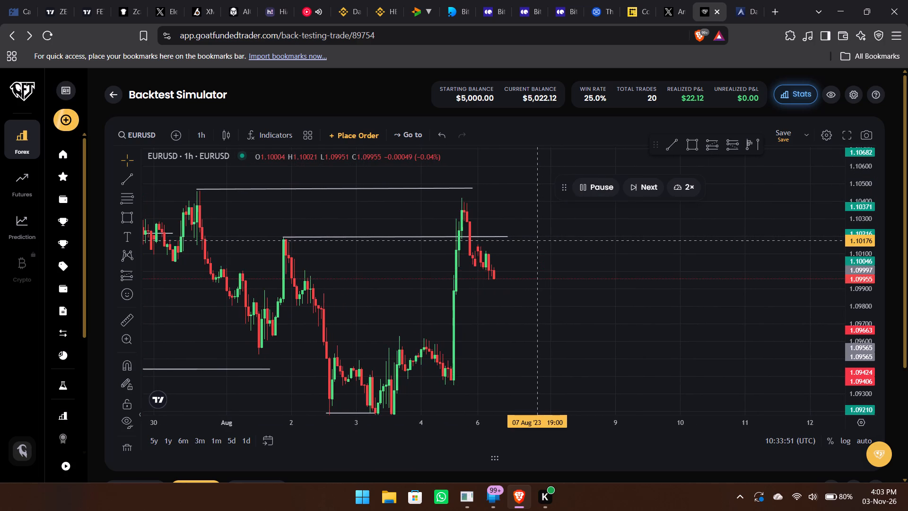
left_click_drag(567, 343, 543, 300)
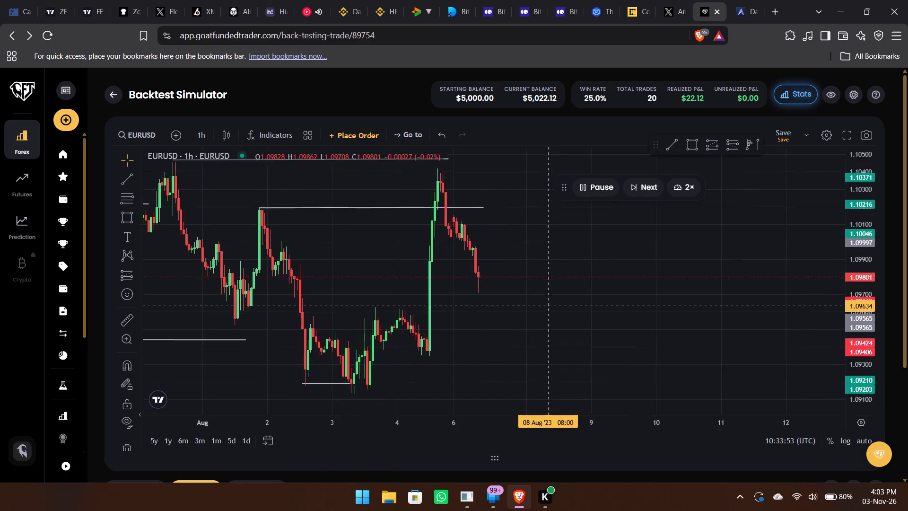
left_click_drag(543, 300, 541, 300)
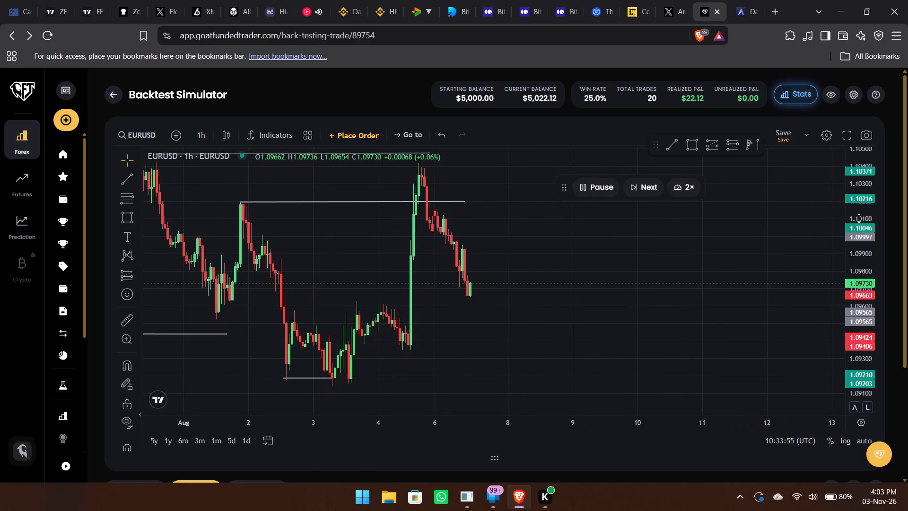
left_click_drag(859, 218, 858, 271)
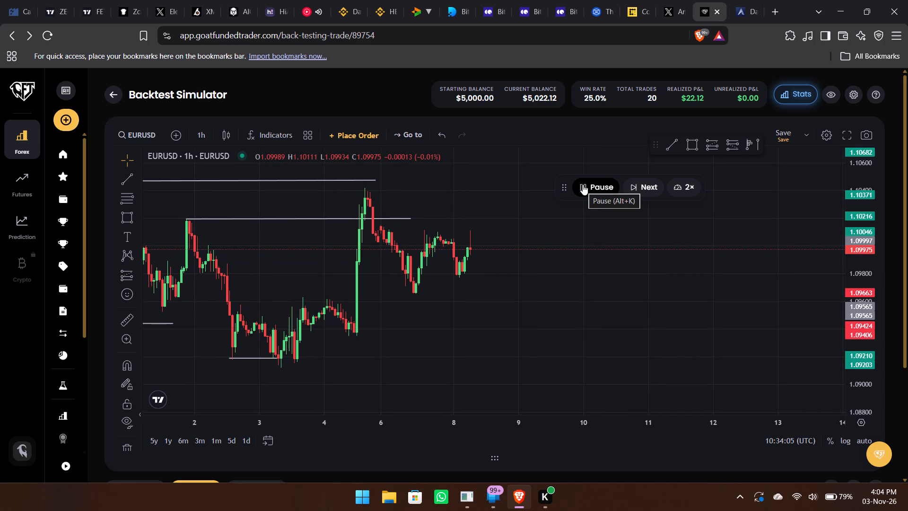
left_click(583, 185)
Draw a level trend line at about 1.09655 from the low at 7 Aug 08:00 to 8 Aug 14:00.
left_click(672, 153)
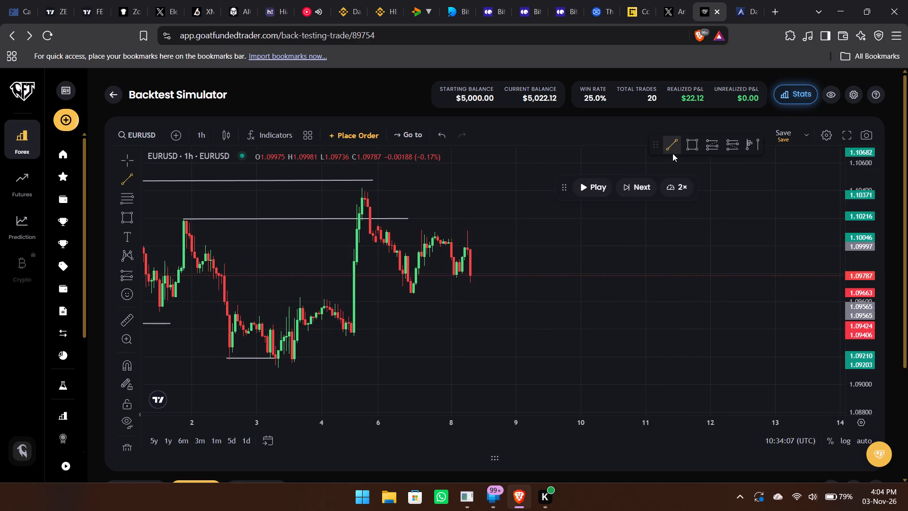
left_click_drag(409, 294, 499, 292)
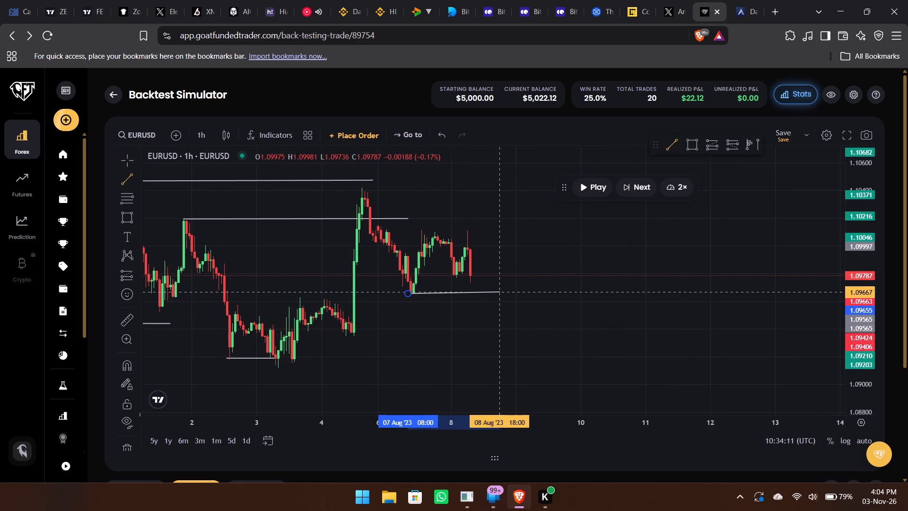
left_click_drag(499, 292, 489, 294)
left_click(489, 294)
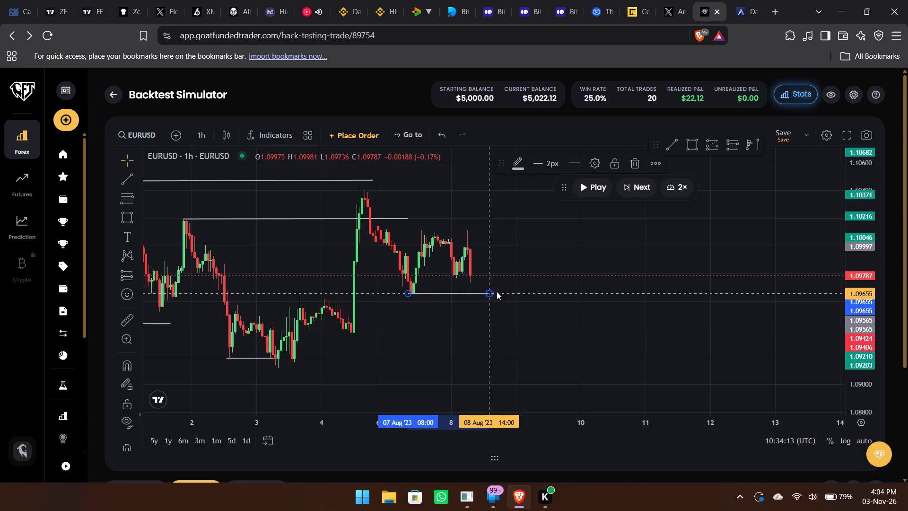
left_click(557, 273)
Resume the 1h replay and pause it at about 12:00 on 8 Aug.
left_click(594, 186)
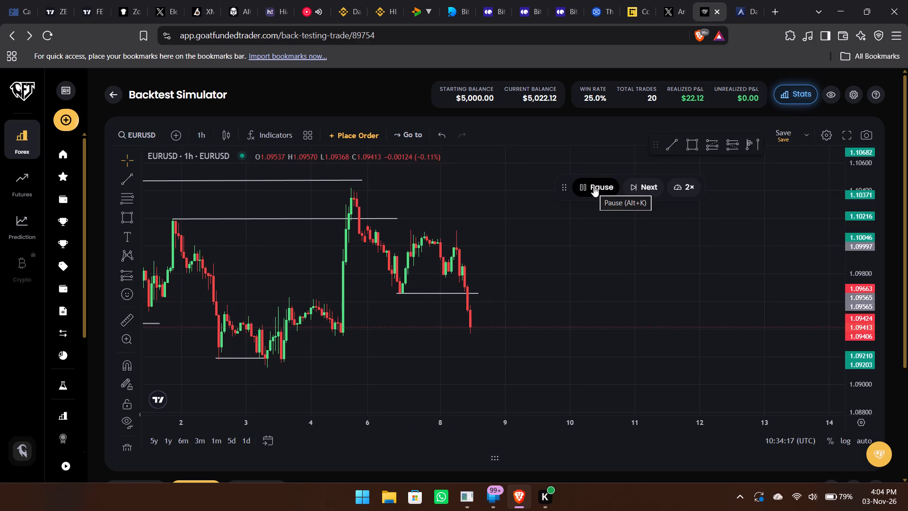
left_click(594, 186)
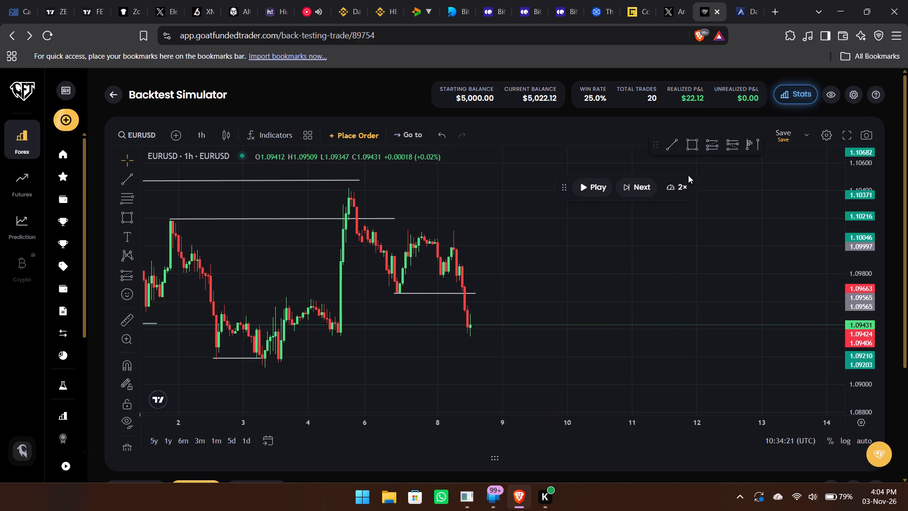
Draw a level trend line at about 1.09352 from the low at 4 Aug 07:00 to about 15:00 on 8 Aug.
left_click(671, 150)
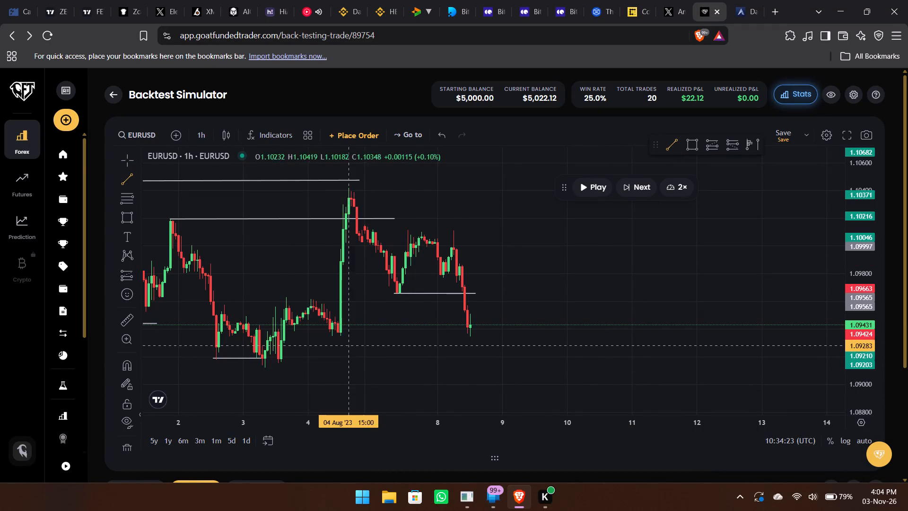
left_click_drag(327, 336, 442, 335)
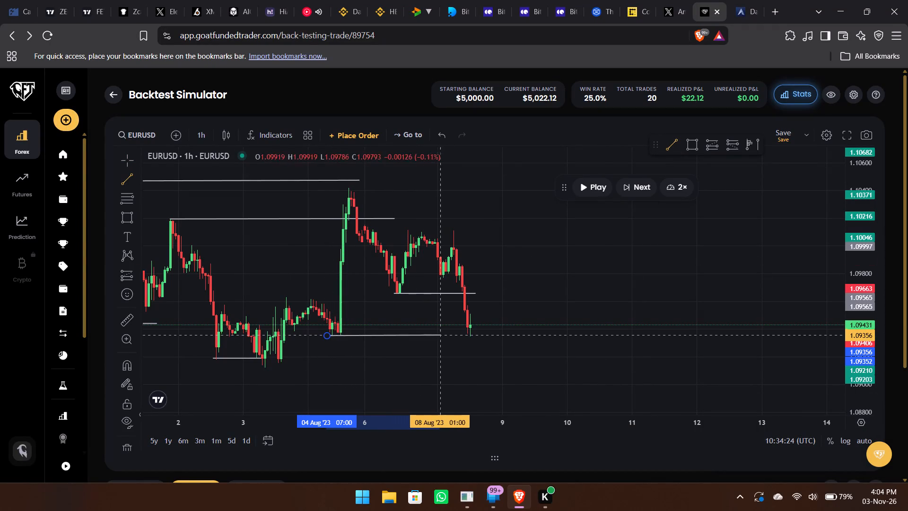
left_click_drag(442, 335, 478, 336)
left_click(478, 336)
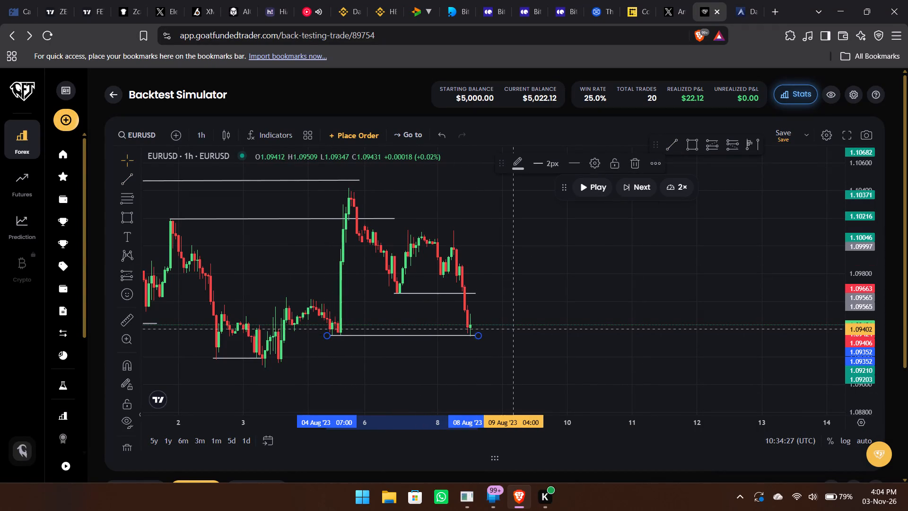
left_click(513, 329)
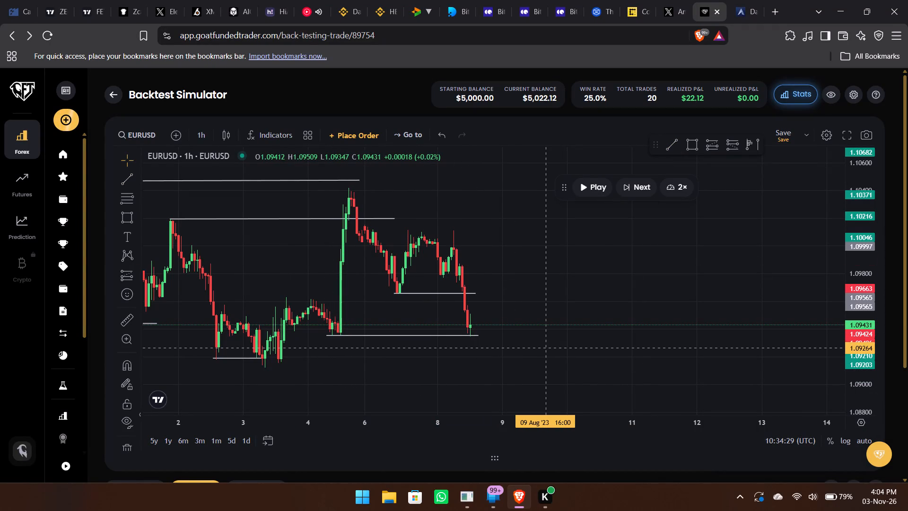
Advance the 1h replay in two runs, pausing at about 15:00 on 8 Aug and at about 08:00 on 9 Aug.
left_click_drag(545, 348, 536, 333)
left_click(602, 185)
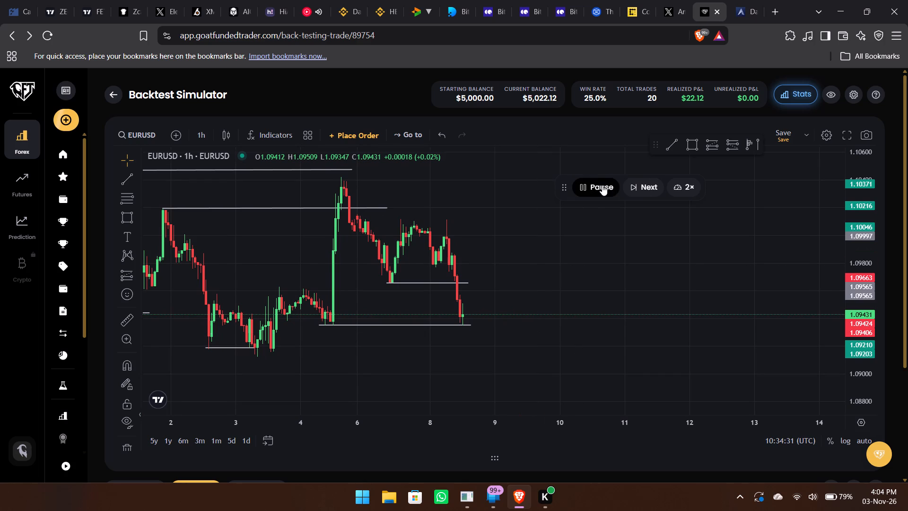
left_click(602, 185)
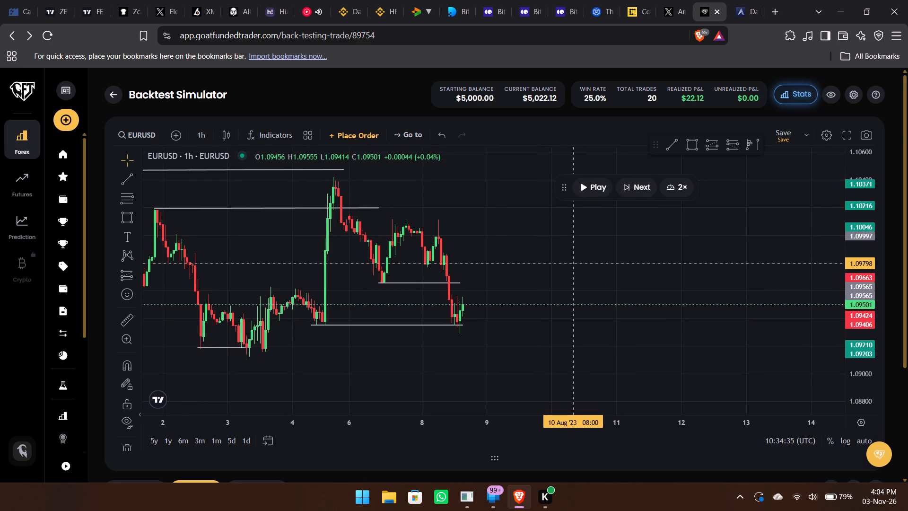
left_click(592, 188)
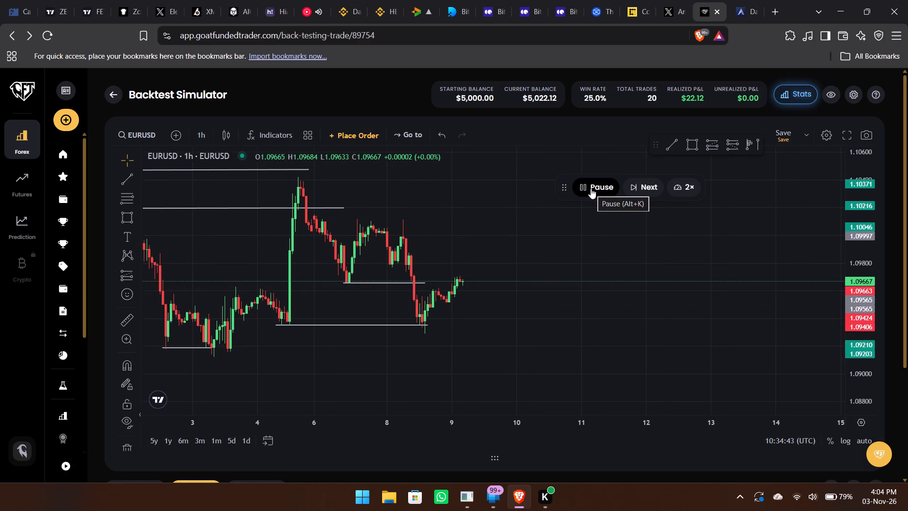
left_click(591, 188)
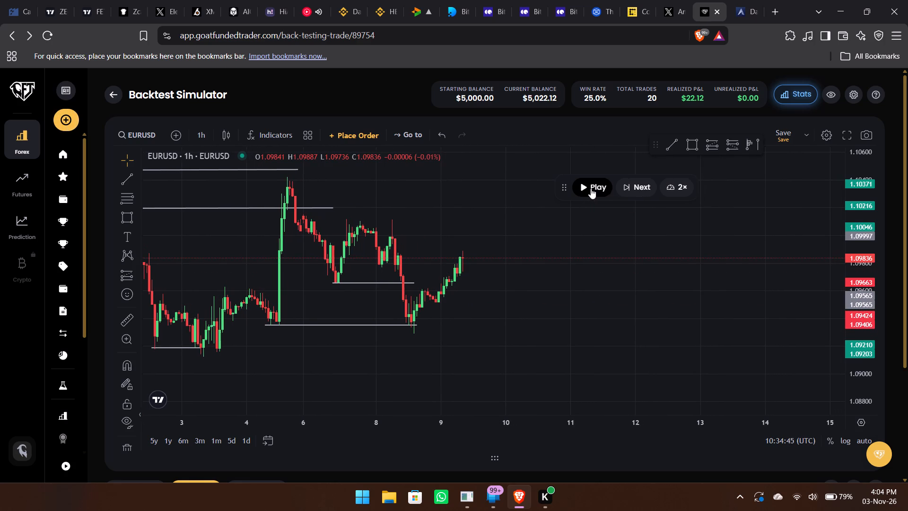
Switch the EURUSD chart to the 5-minute timeframe.
key("5")
key("Return")
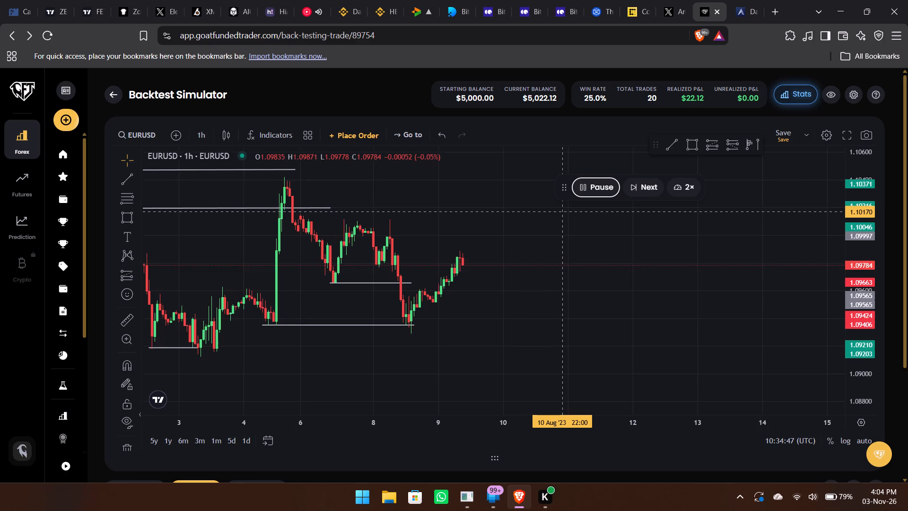
key("5")
key("Return")
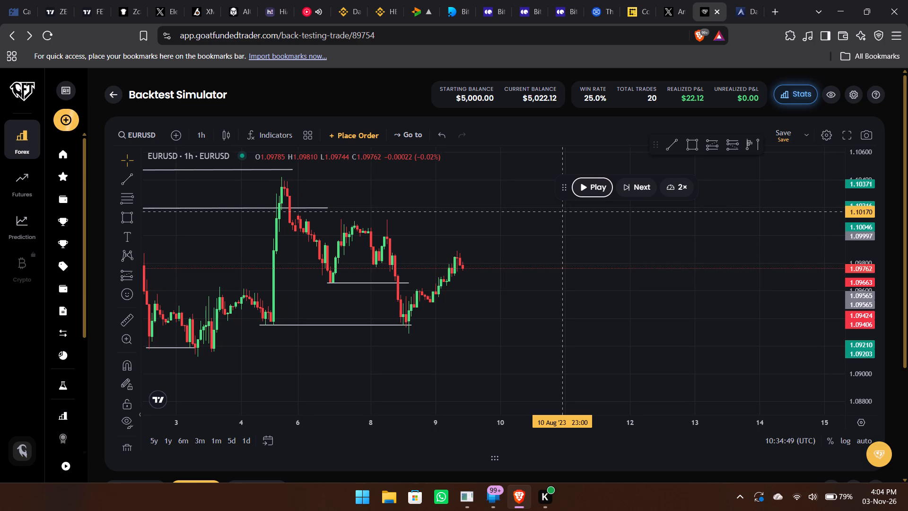
left_click(562, 212)
key("5")
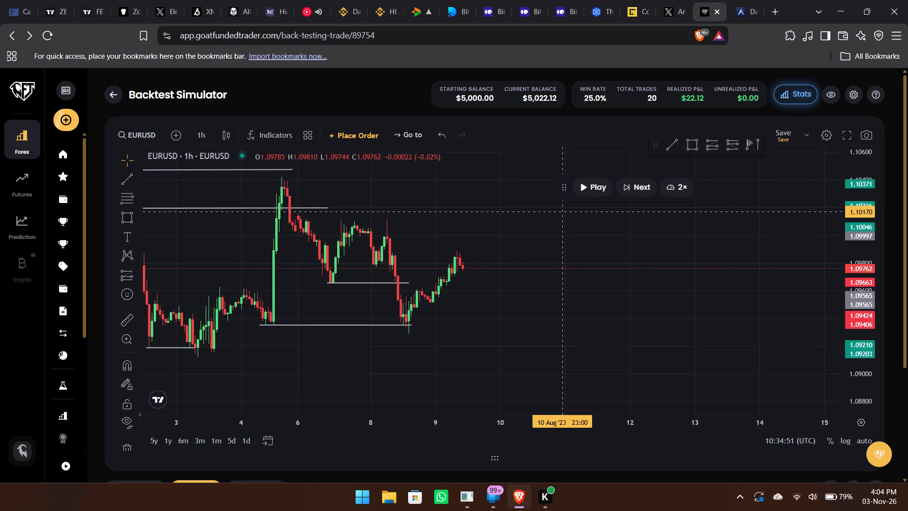
key("Return")
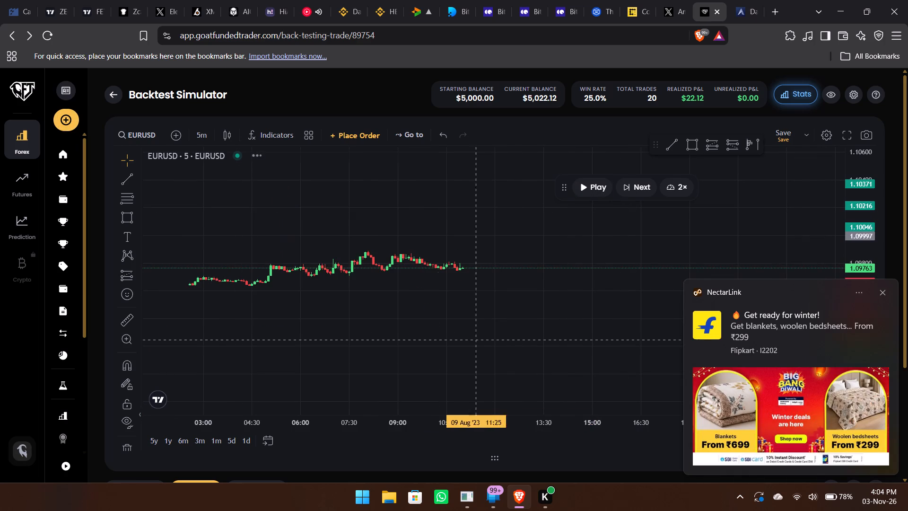
Draw a rectangle zone from about 1.09461 to 1.09437 on the 5m chart, spanning 13:15 to about 18:30 on 8 Aug.
scroll(404, 344, "right", 3)
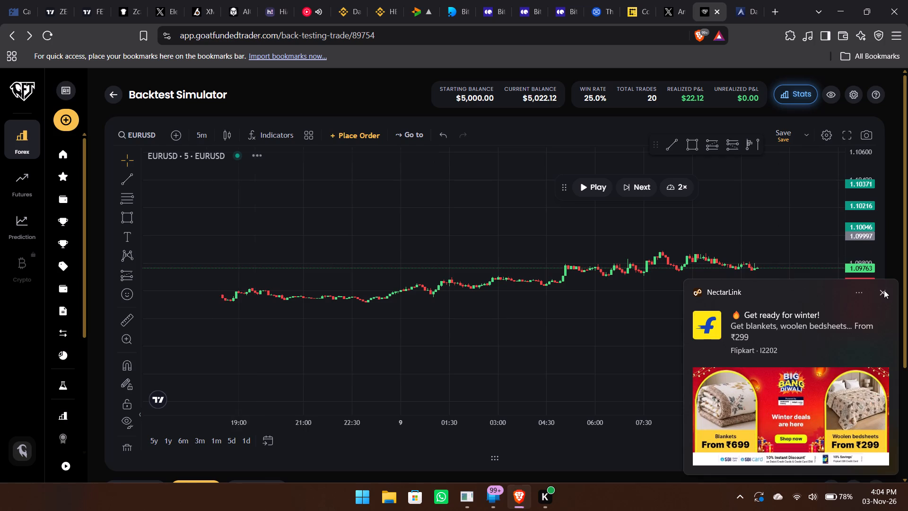
left_click(884, 290)
scroll(567, 355, "right", 3)
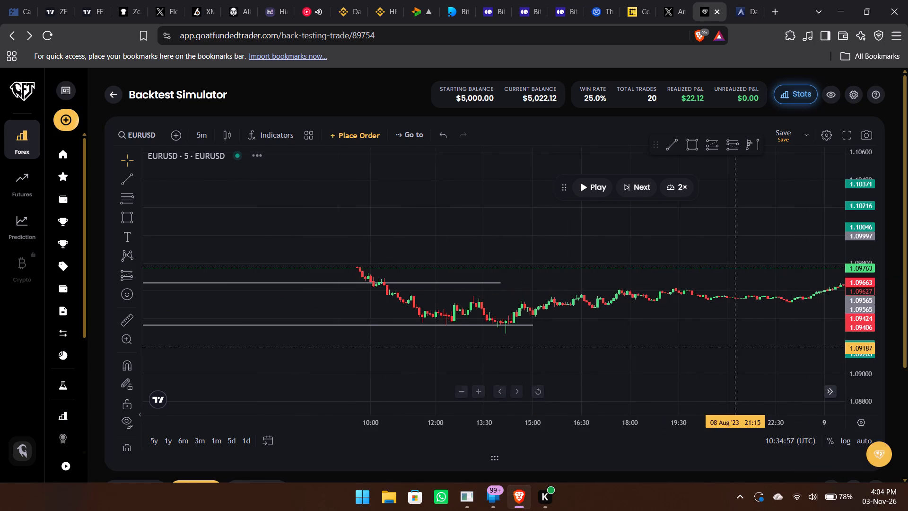
left_click_drag(863, 348, 839, 94)
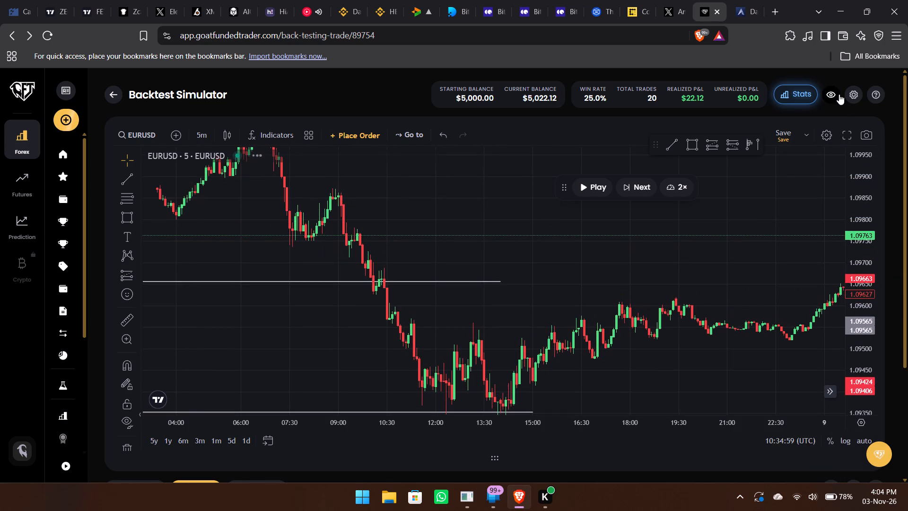
left_click_drag(623, 365, 598, 308)
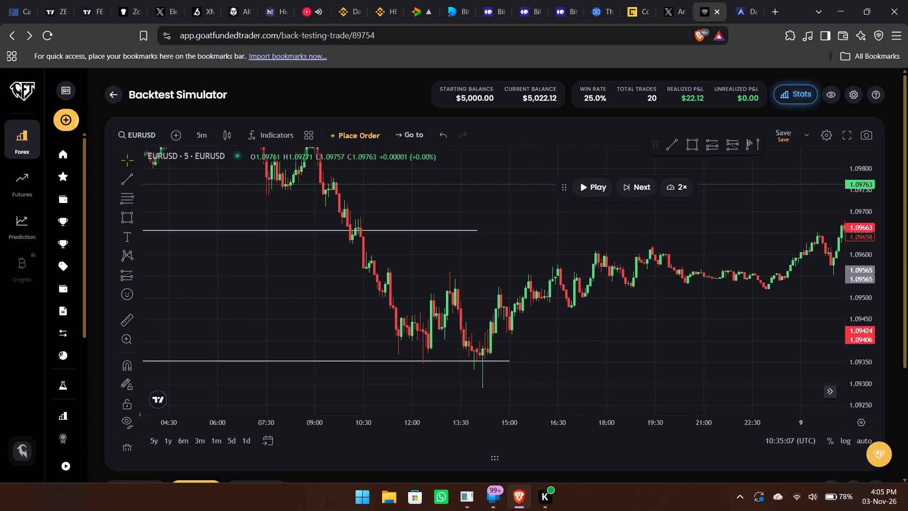
left_click(698, 147)
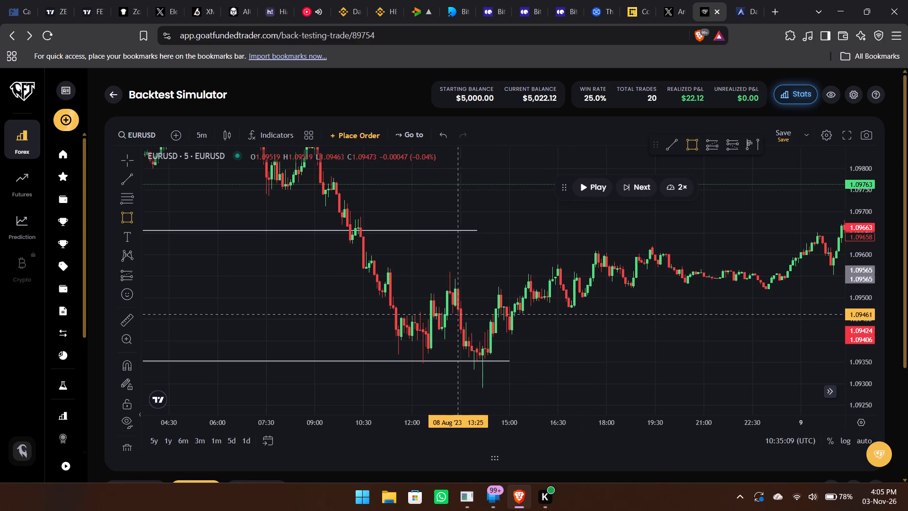
left_click_drag(454, 315, 599, 324)
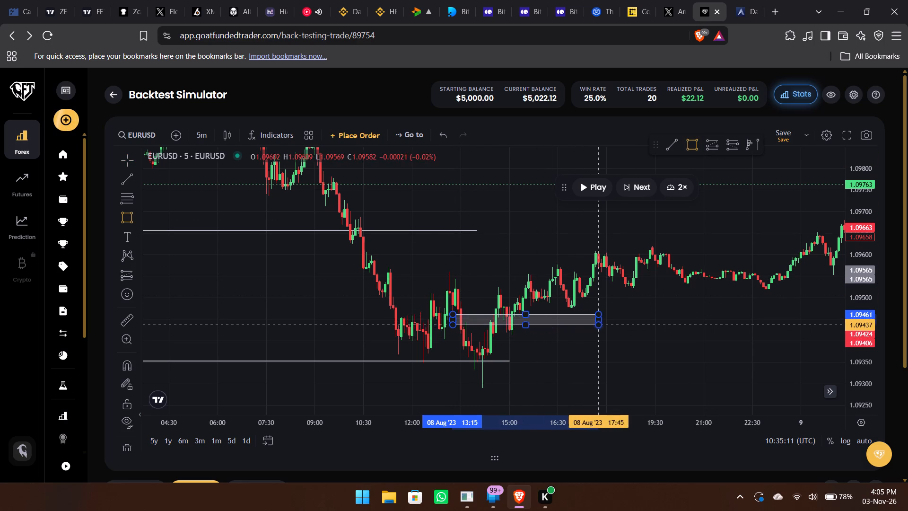
left_click_drag(599, 324, 622, 325)
left_click(622, 325)
Return the chart to the 1h timeframe.
left_click_drag(639, 324, 547, 320)
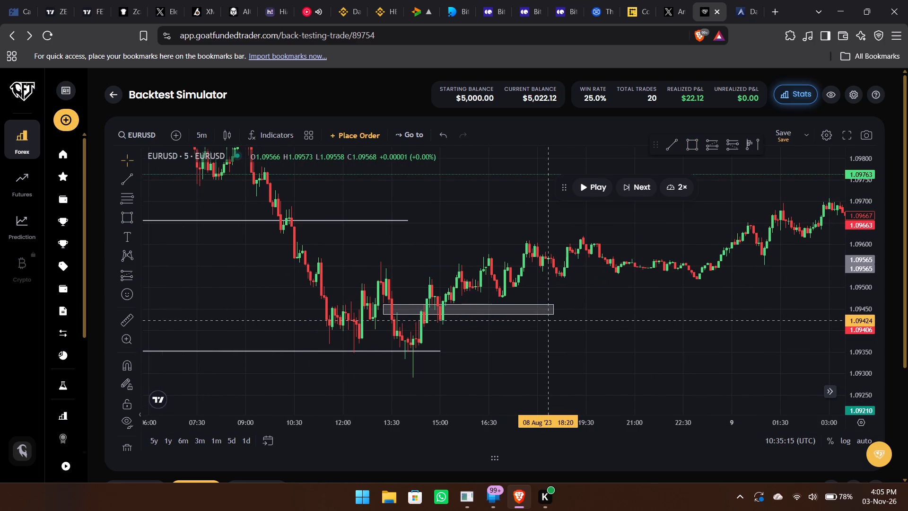
type("1h")
key("Return")
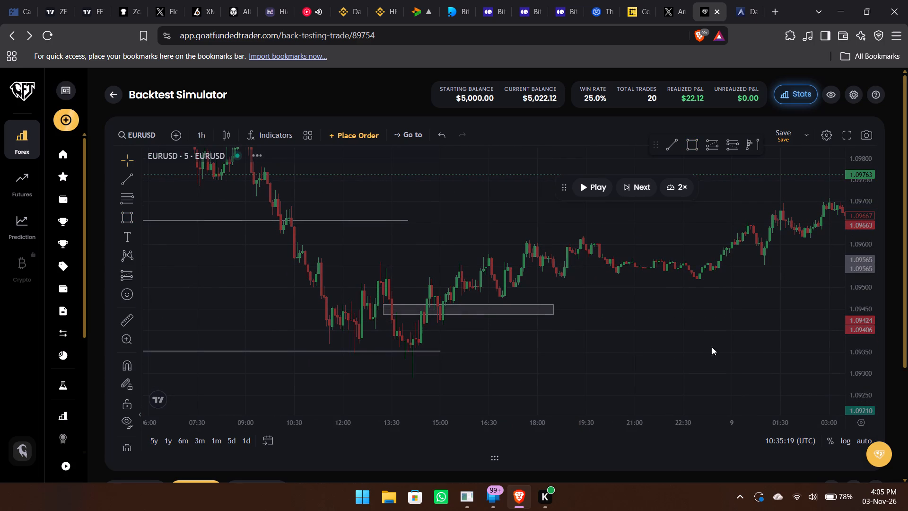
Advance the 1h replay briefly, pausing at about 12:00 on 9 Aug.
left_click_drag(864, 252, 859, 306)
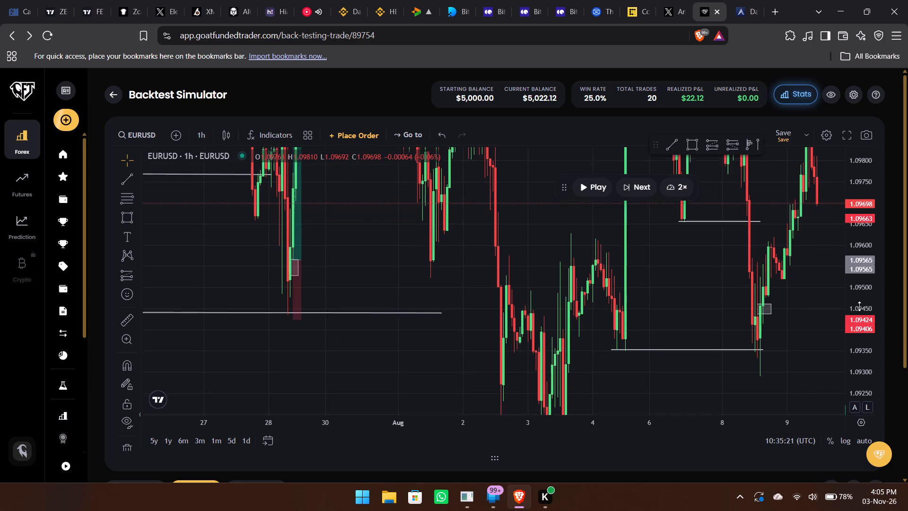
left_click_drag(859, 306, 852, 359)
scroll(789, 355, "left", 3)
left_click_drag(762, 291, 586, 282)
left_click(585, 187)
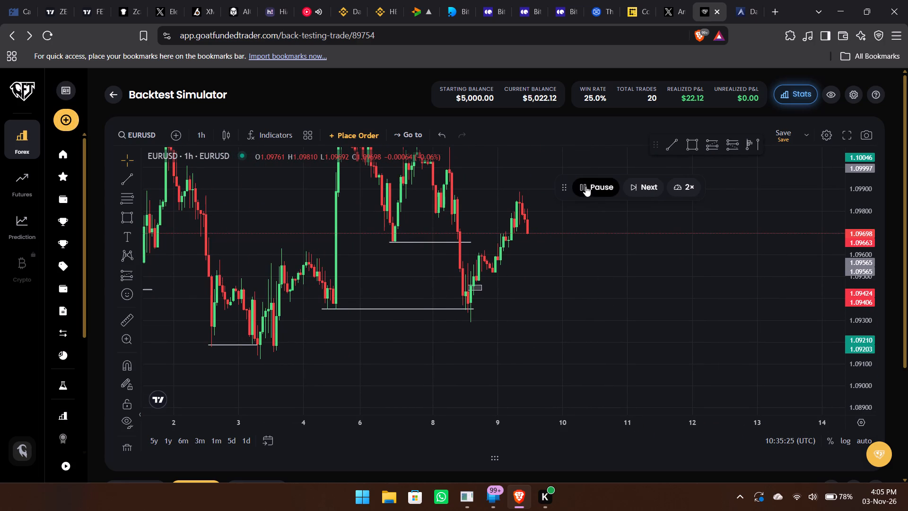
left_click(584, 184)
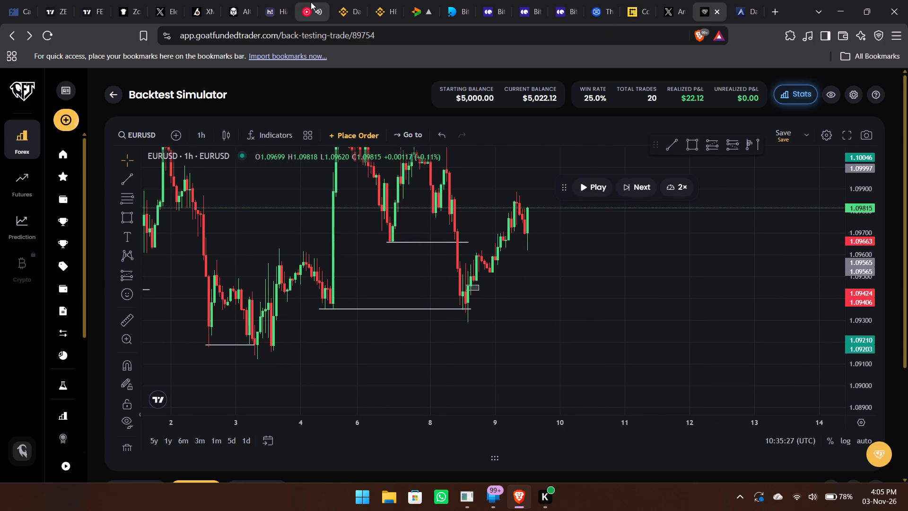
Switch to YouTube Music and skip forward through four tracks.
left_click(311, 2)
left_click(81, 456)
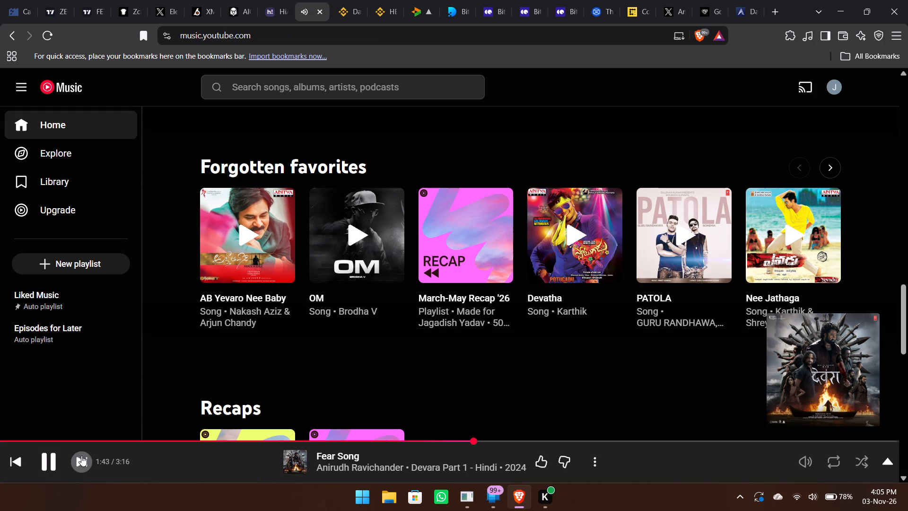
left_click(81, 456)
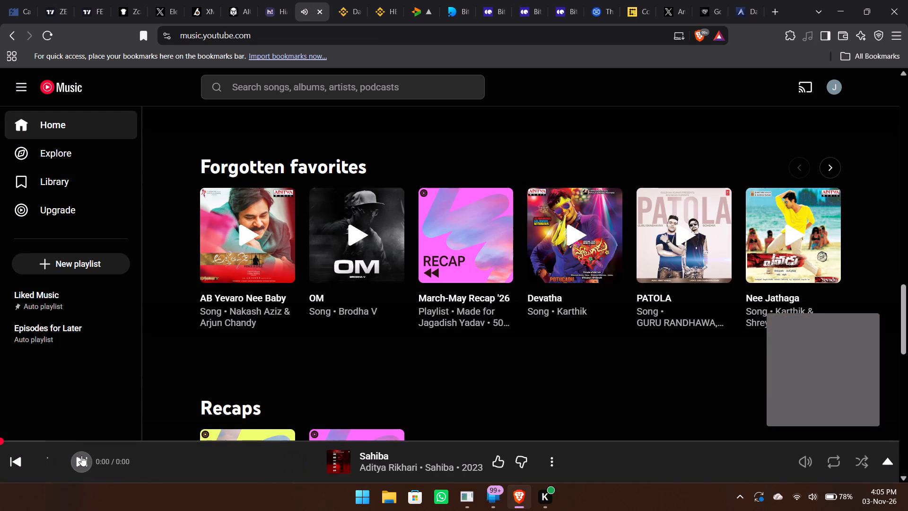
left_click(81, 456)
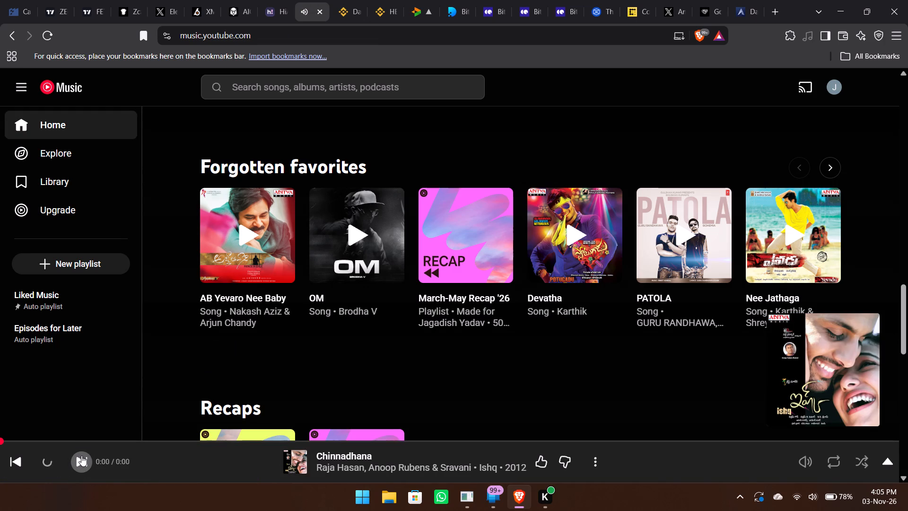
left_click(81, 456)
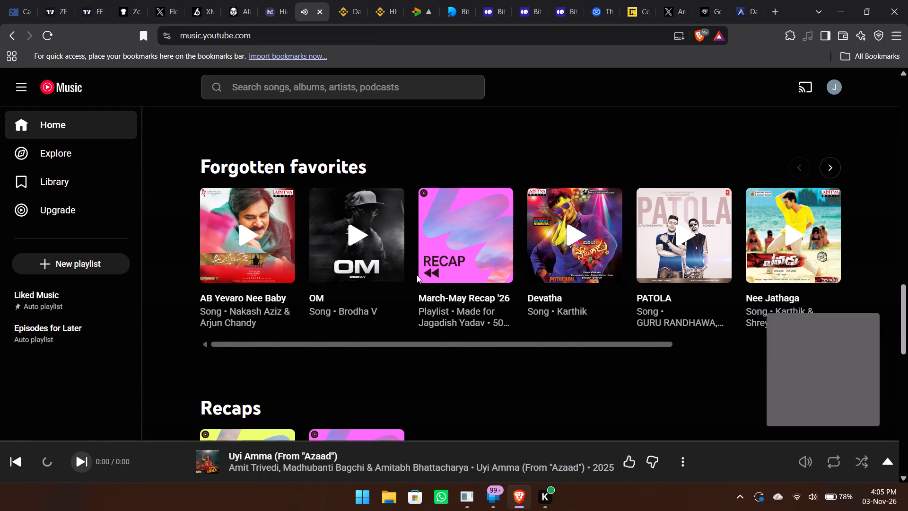
Play all of the Quick picks on the YouTube Music home page and shrink the player to the mini view.
scroll(417, 275, "up", 10)
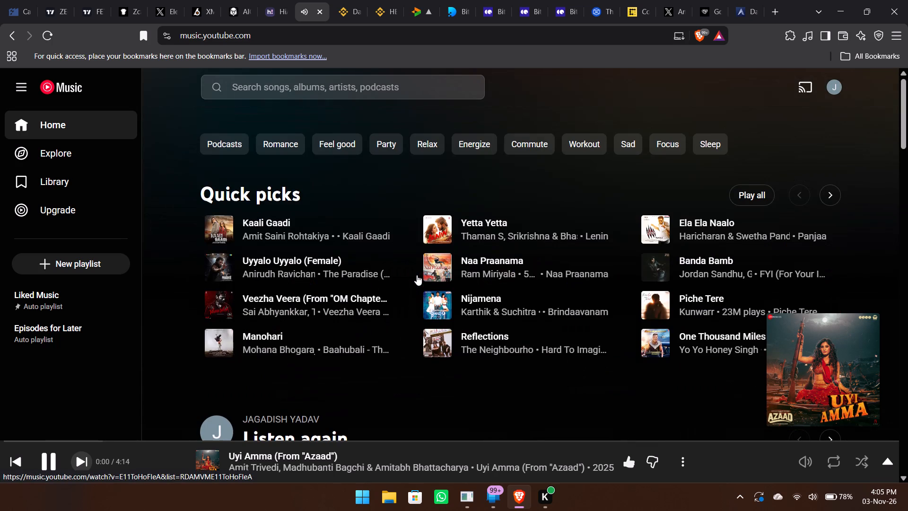
left_click(744, 192)
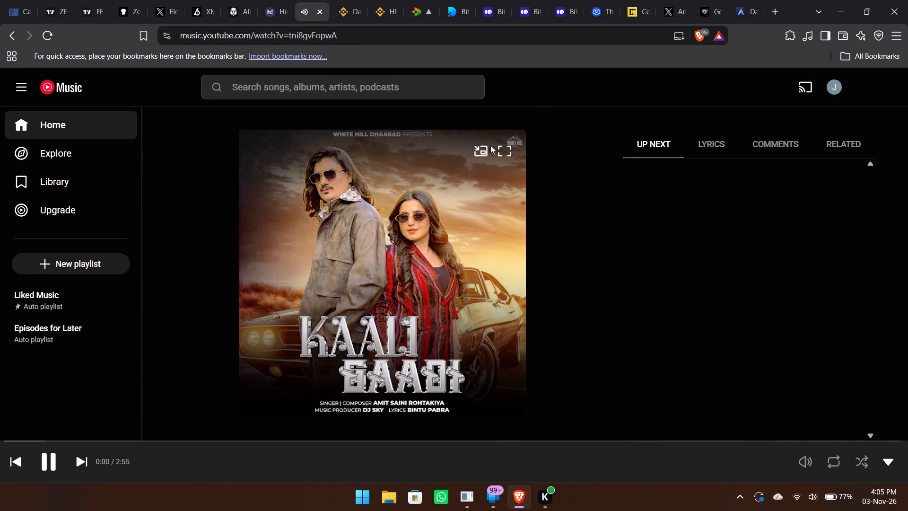
left_click(481, 149)
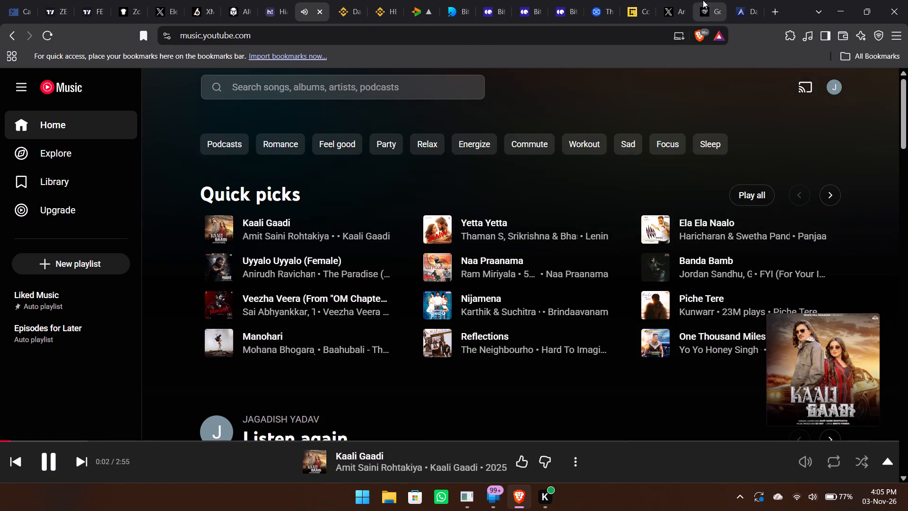
Return to the Backtest Simulator and advance the 1h EURUSD replay, pausing at about 13:00 on 10 Aug.
left_click(715, 3)
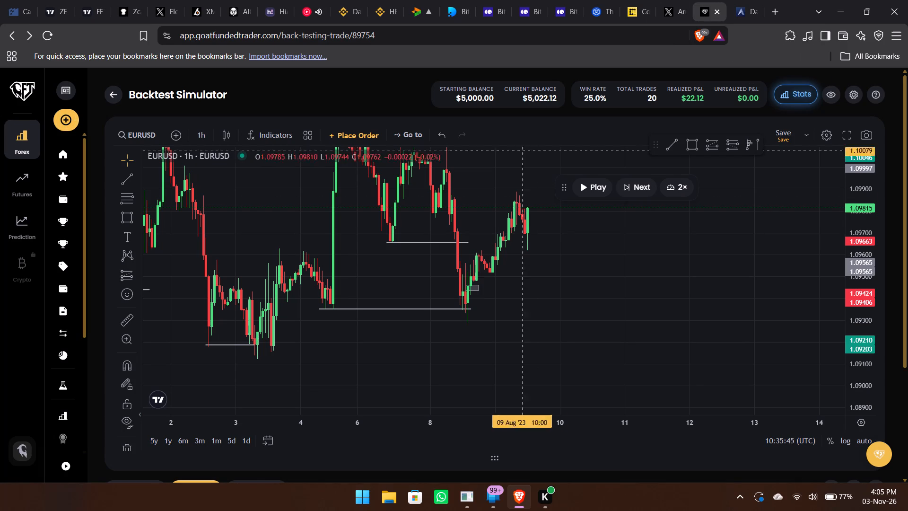
left_click_drag(629, 291, 624, 346)
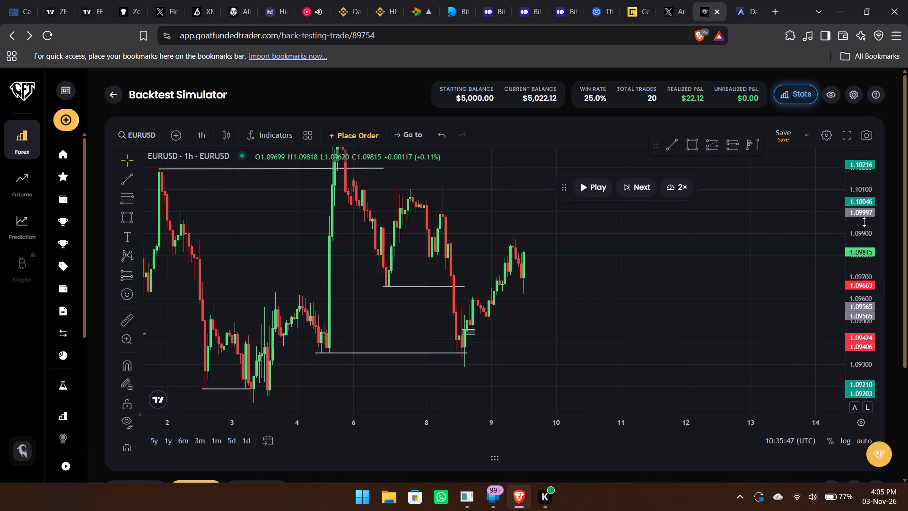
left_click_drag(864, 222, 864, 257)
left_click(593, 192)
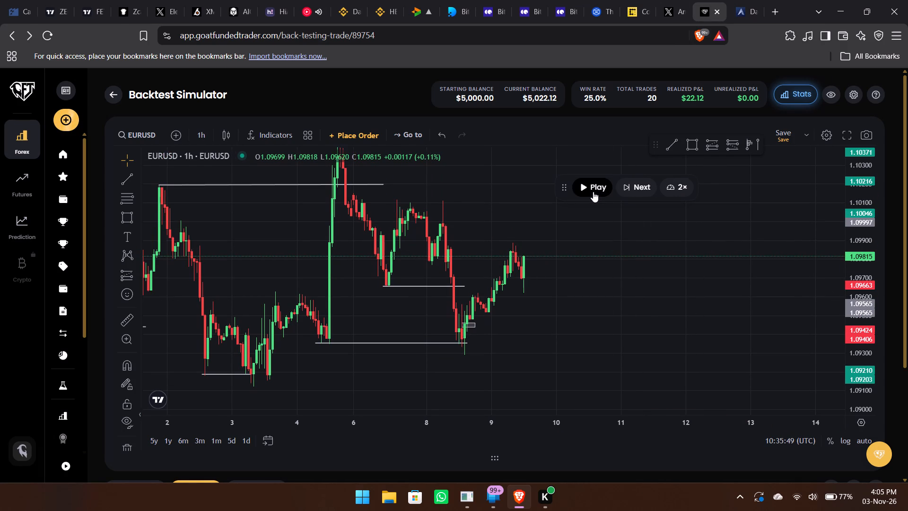
left_click_drag(603, 255, 615, 282)
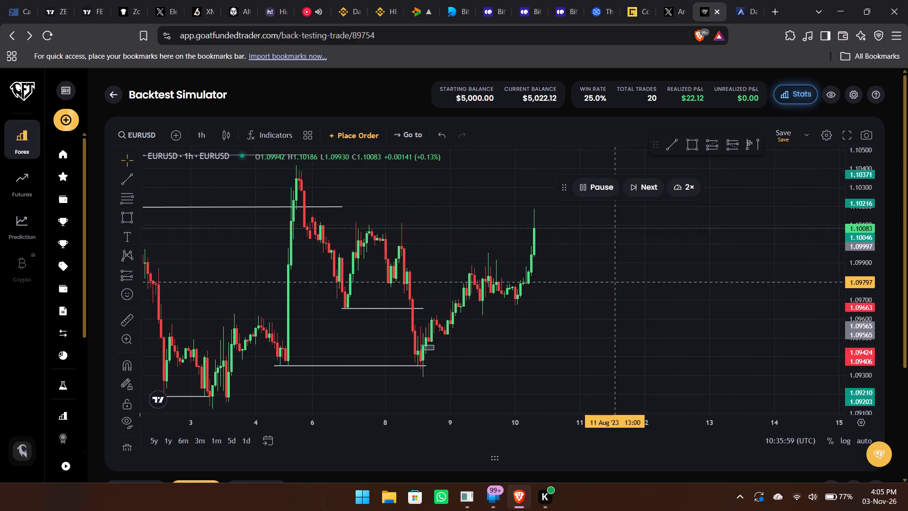
left_click(585, 186)
left_click_drag(596, 229, 606, 269)
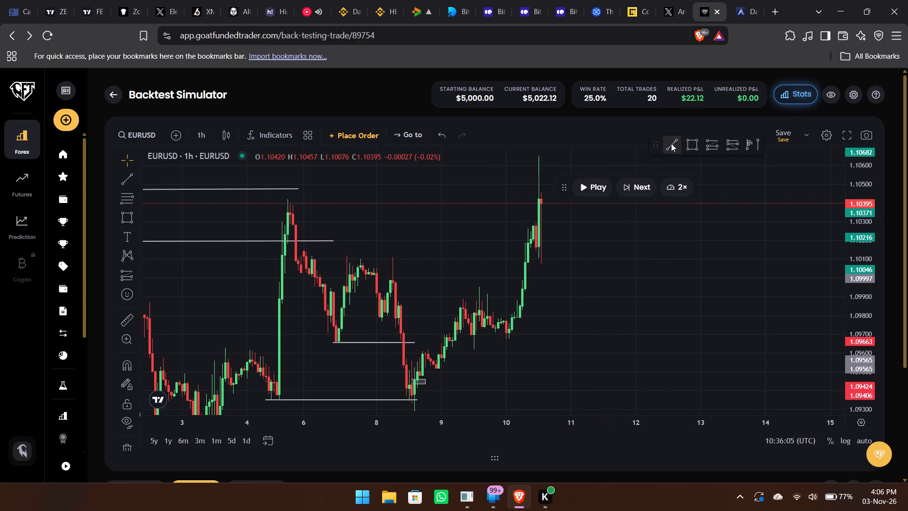
Draw a near-horizontal trend line at about 1.1042 from the 4 Aug 14:00 high to about 11:00 on 10 Aug.
left_click(670, 145)
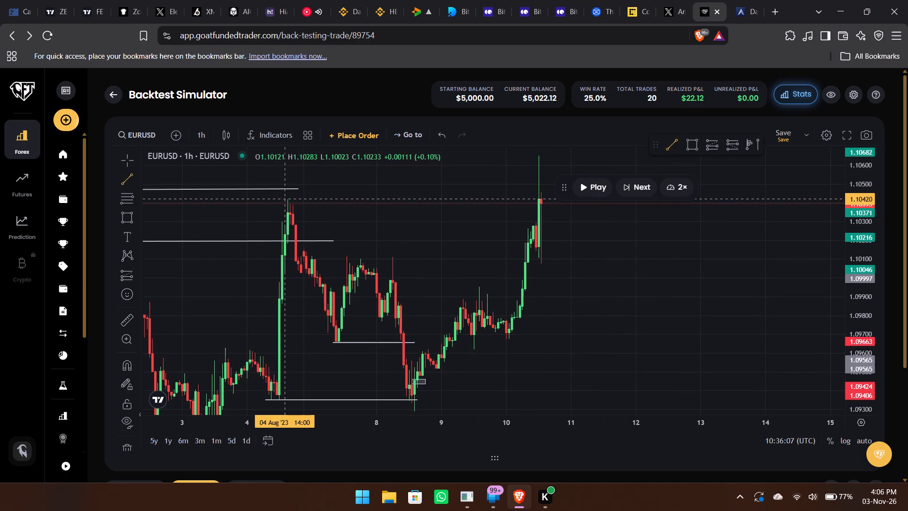
left_click_drag(285, 199, 531, 198)
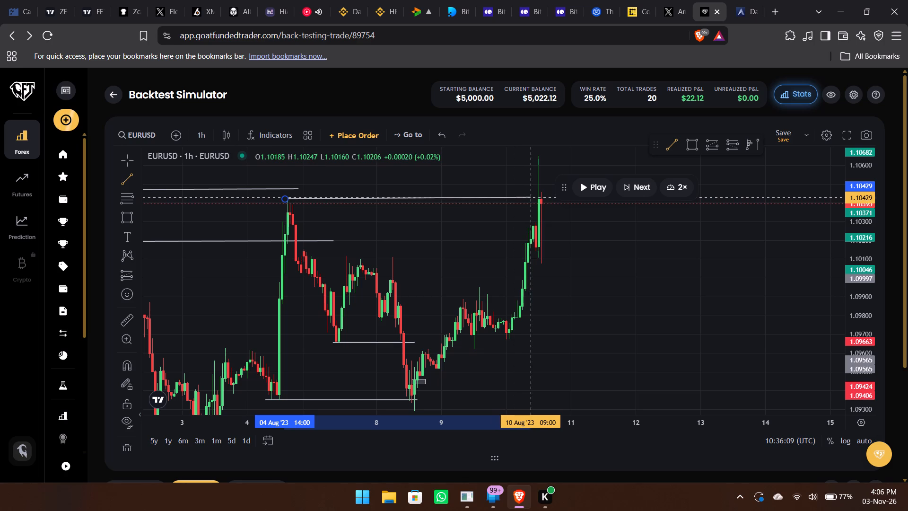
left_click_drag(531, 198, 536, 199)
left_click(536, 199)
left_click(581, 201)
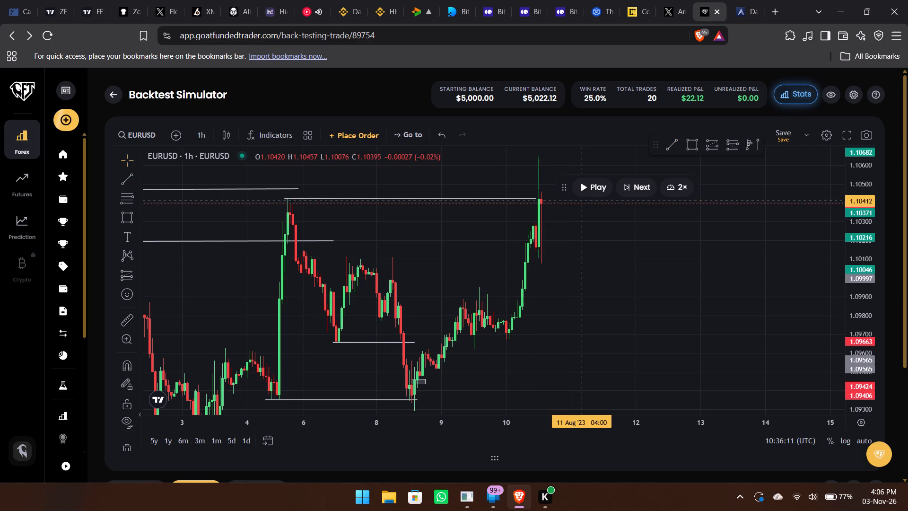
Switch the chart to the 5-minute timeframe and advance the replay, pausing at about 15:20 on 10 Aug.
key("5")
key("Return")
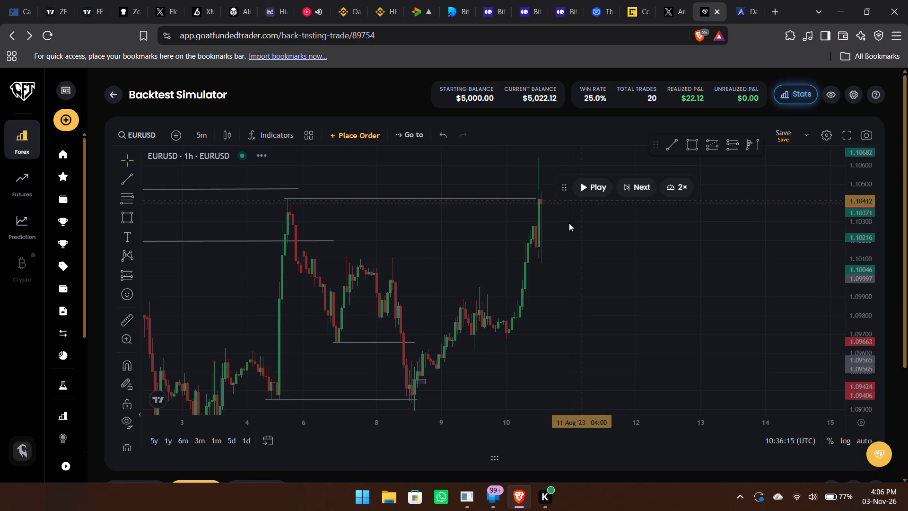
left_click_drag(569, 223, 568, 265)
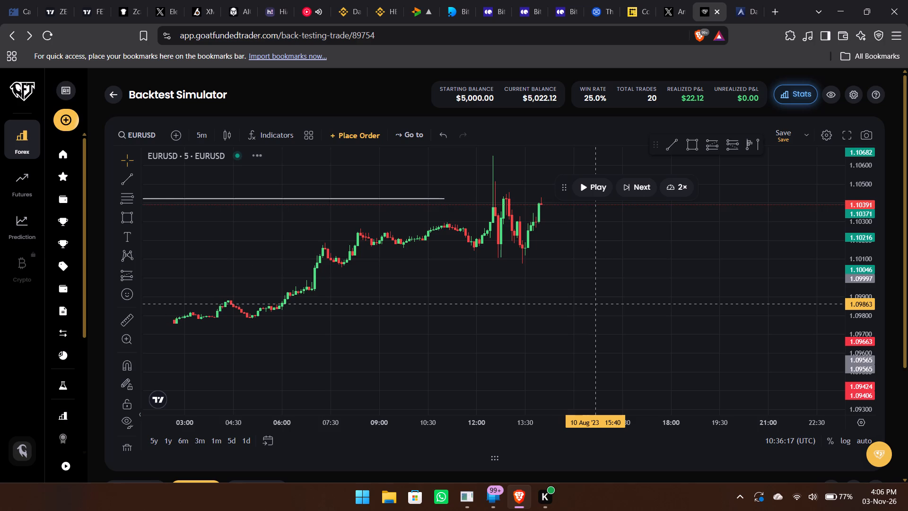
left_click(596, 186)
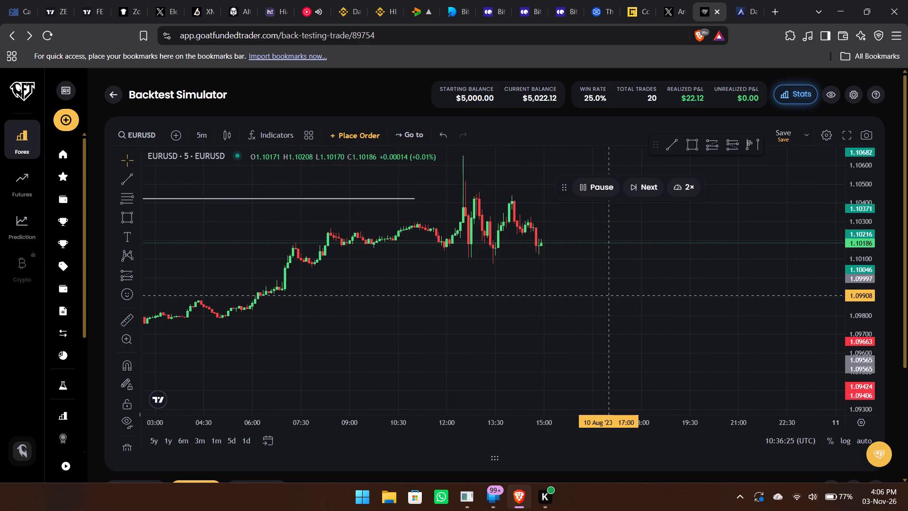
type("1h")
key("Return")
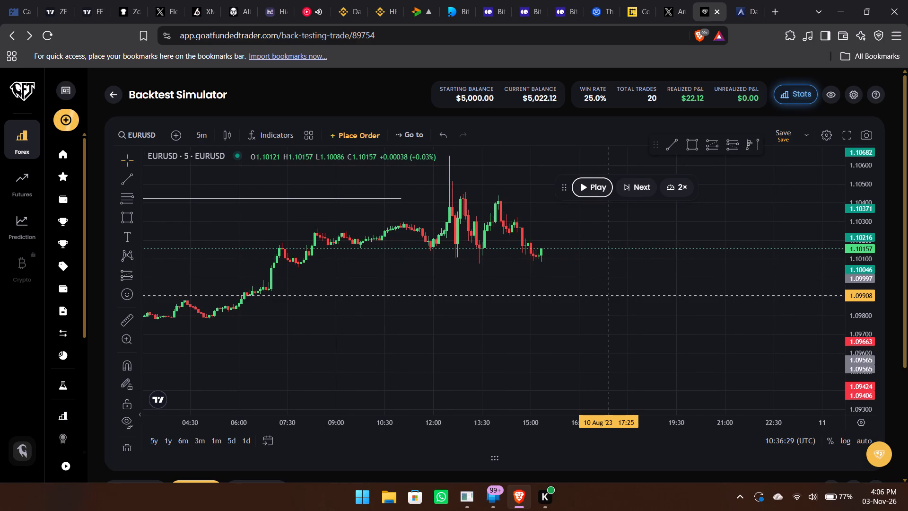
Return the chart to the 1h timeframe.
left_click(608, 296)
type("1h")
key("Return")
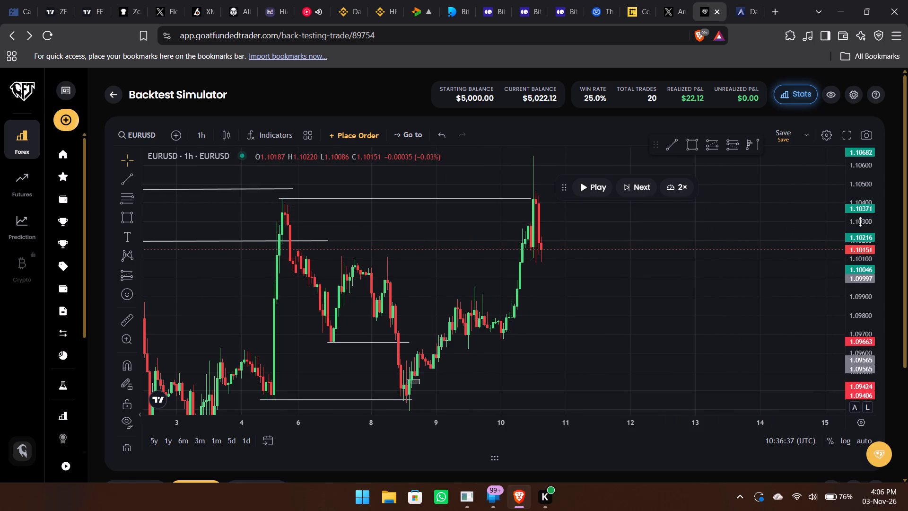
Advance the 1h replay past the end of 11 Aug, pausing around the 13 Aug market open.
left_click_drag(860, 221, 860, 263)
left_click(586, 184)
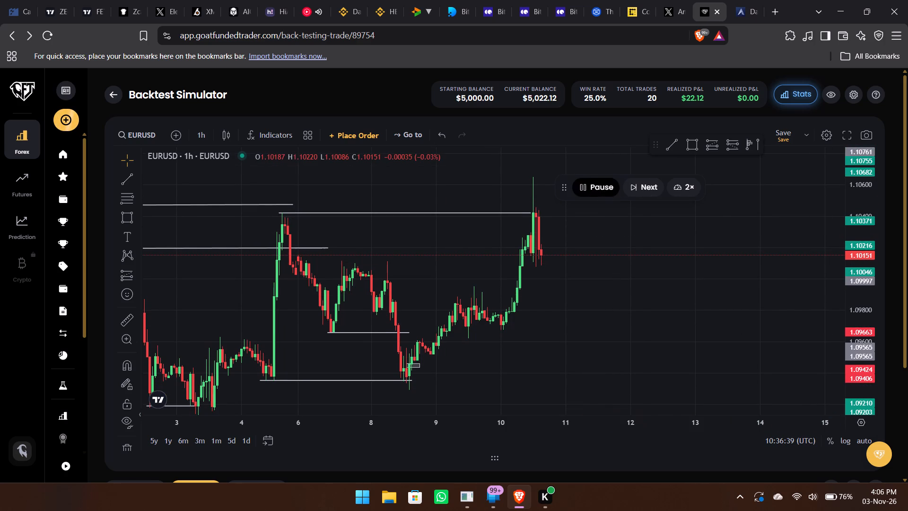
left_click_drag(636, 306, 653, 266)
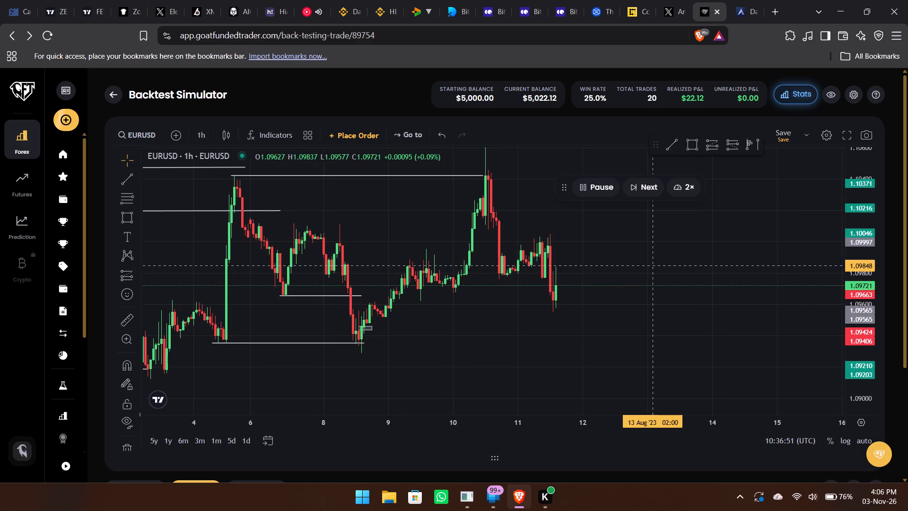
left_click(653, 266)
left_click(653, 266)
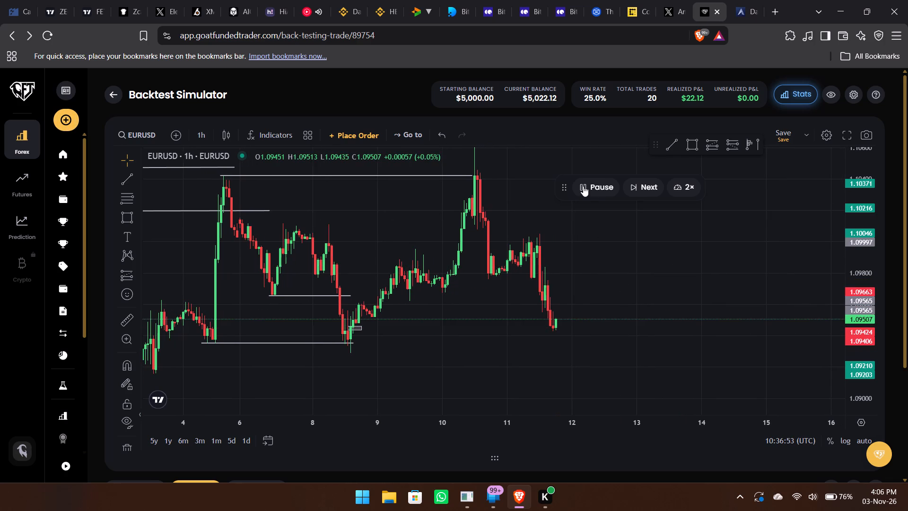
left_click(583, 185)
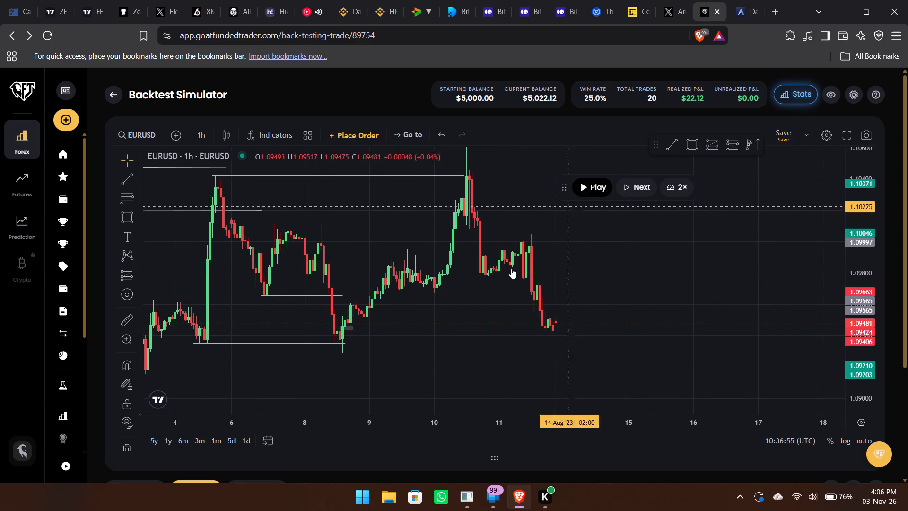
Duplicate the 1.0935 trend line and place the copy at about 1.0929, spanning 13:00 on 8 Aug to about 06:00 on 14 Aug.
left_click(309, 343, "ctrl")
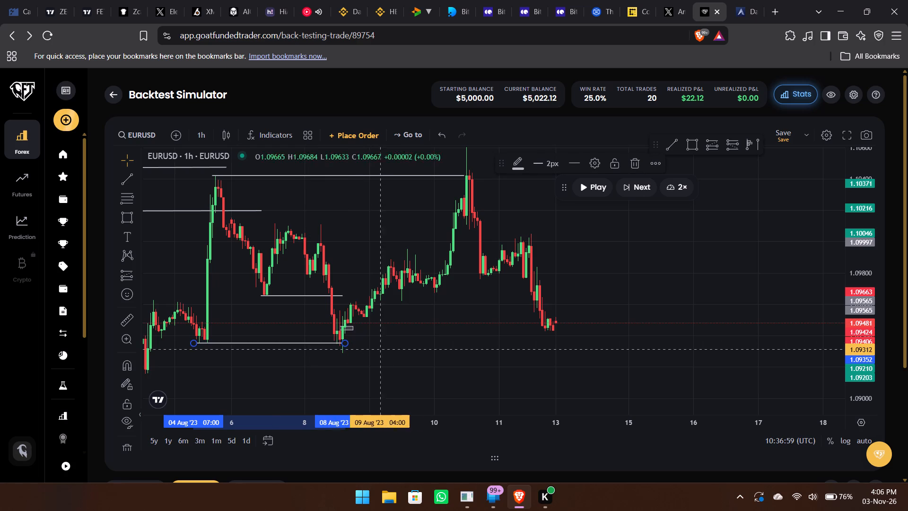
left_click_drag(337, 343, 438, 352, "ctrl")
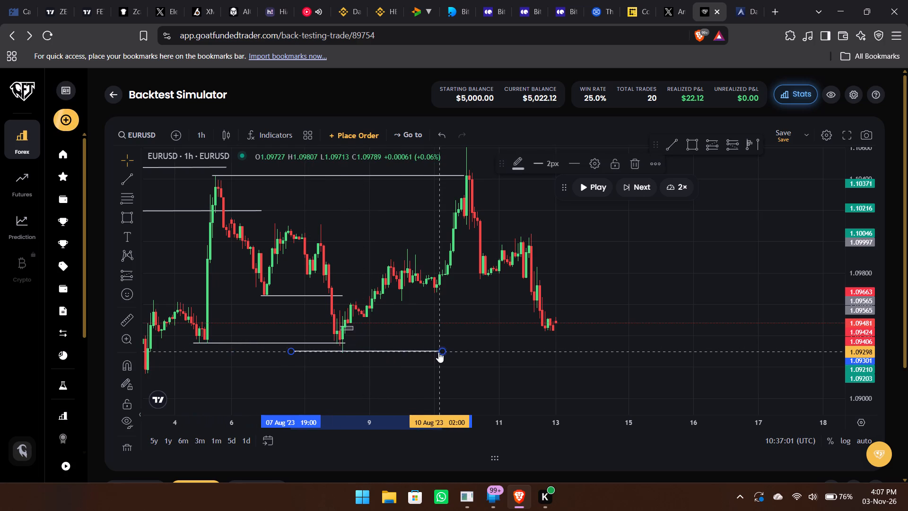
left_click_drag(438, 352, 486, 353, "ctrl")
left_click_drag(489, 353, 574, 357)
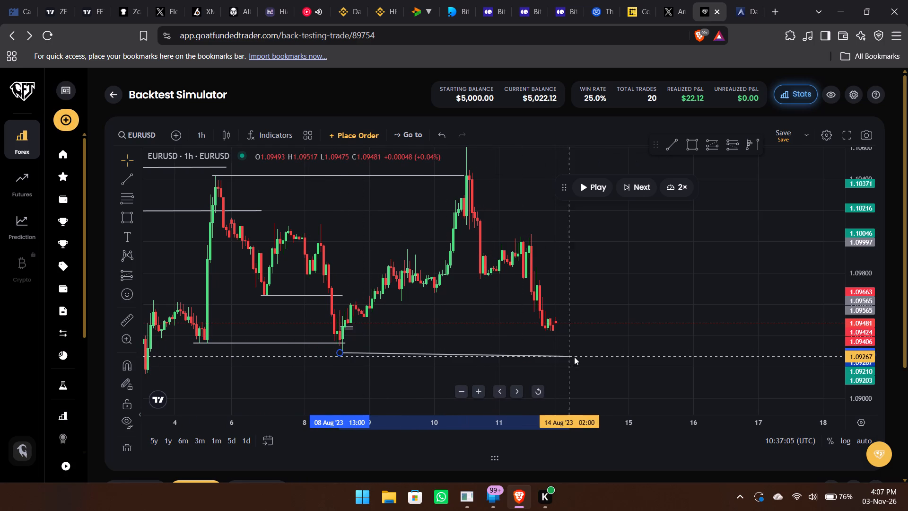
left_click_drag(574, 357, 585, 352)
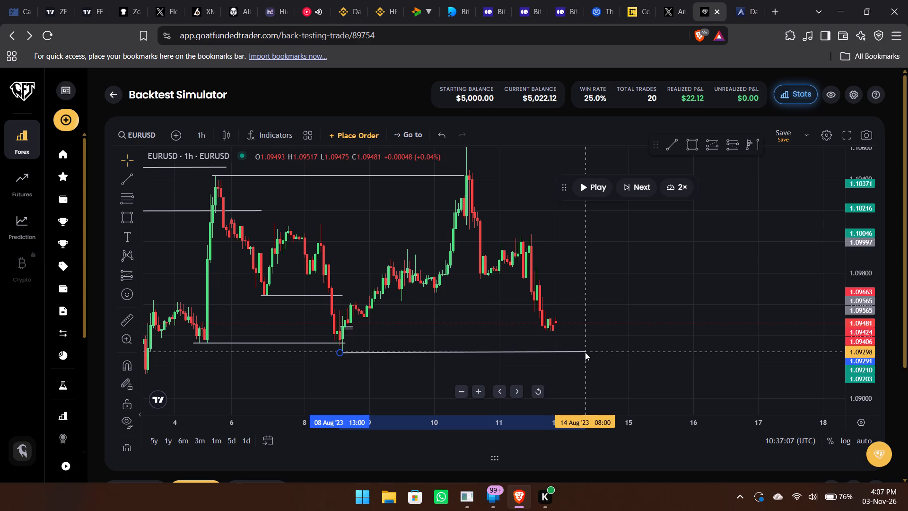
left_click_drag(585, 352, 579, 353)
left_click(579, 353)
Advance the 1h replay in two short runs, ending paused at about 07:00 on 14 Aug.
left_click_drag(633, 335, 609, 335)
left_click(594, 188)
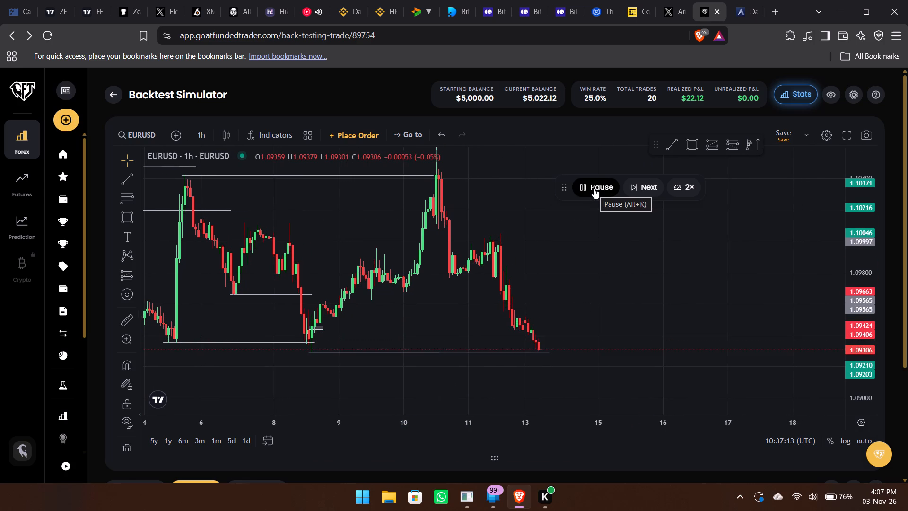
left_click(594, 188)
left_click(594, 188)
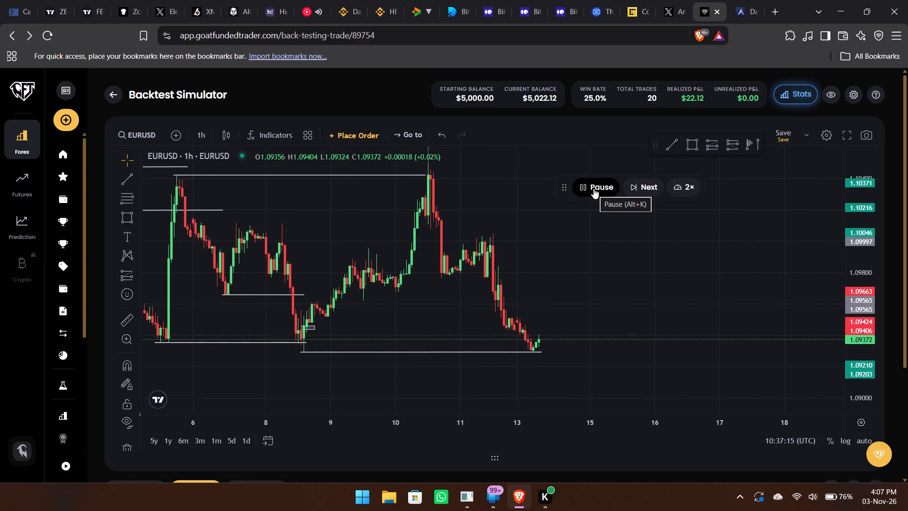
left_click(594, 188)
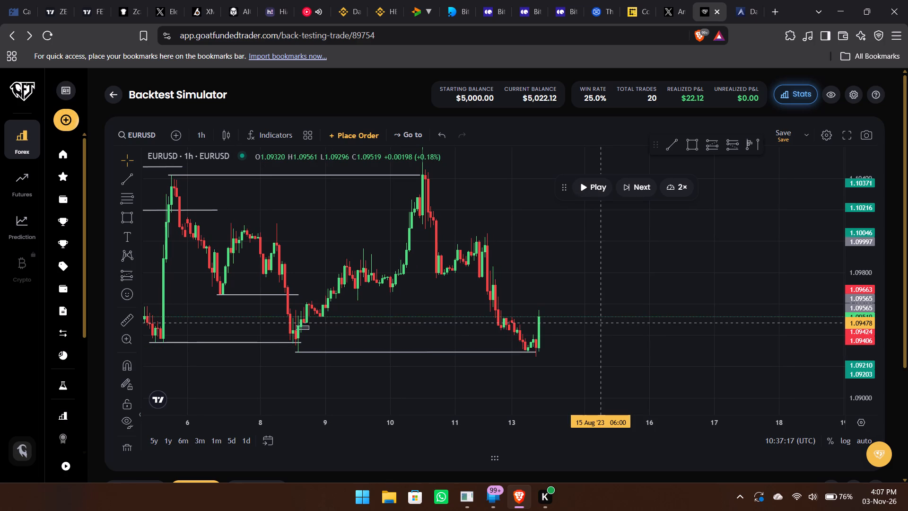
Switch the EURUSD chart to the 5m timeframe.
key("5")
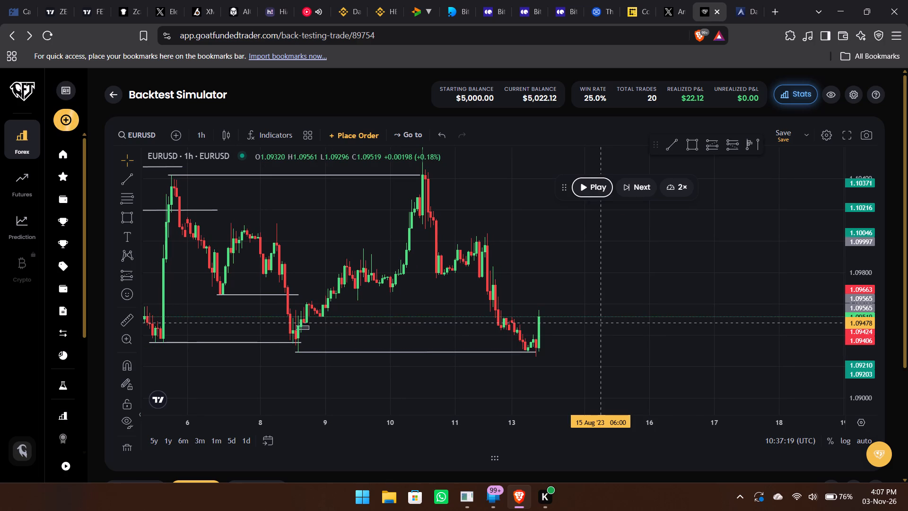
left_click(602, 323)
key("5")
key("Return")
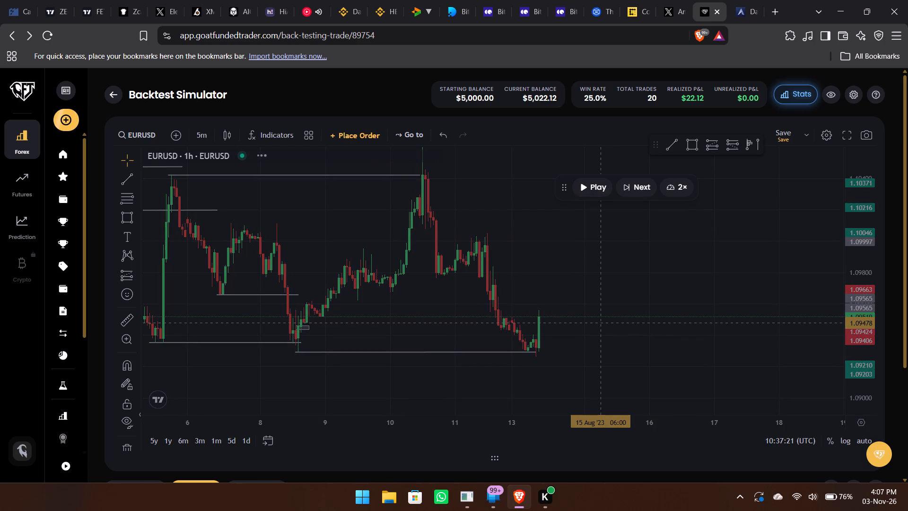
left_click(731, 383)
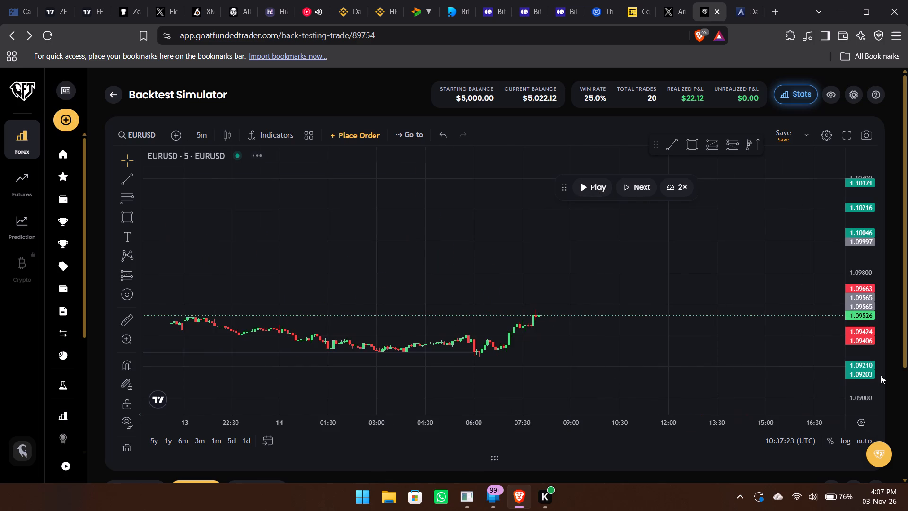
Draw a rectangle zone from about 1.09348 to 1.09308, spanning 05:45 to 11:40 on 14 Aug.
left_click_drag(864, 378, 844, 207)
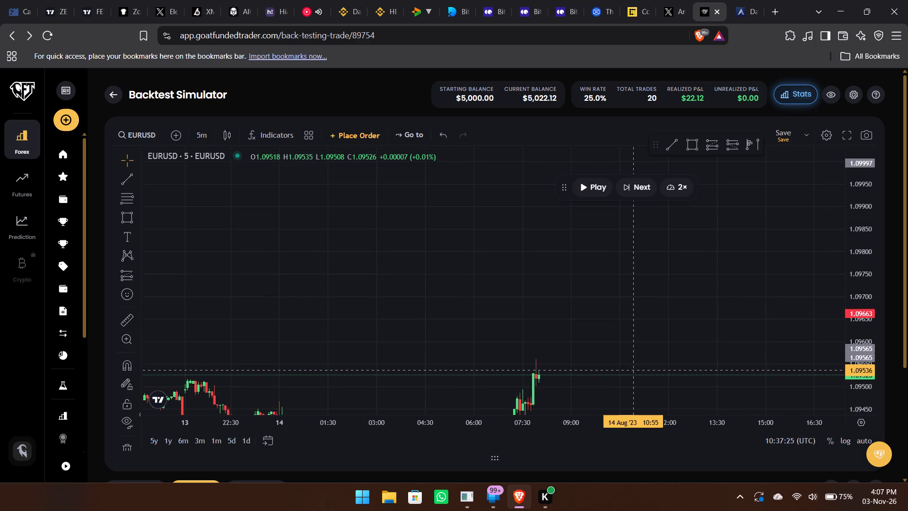
left_click_drag(634, 370, 641, 228)
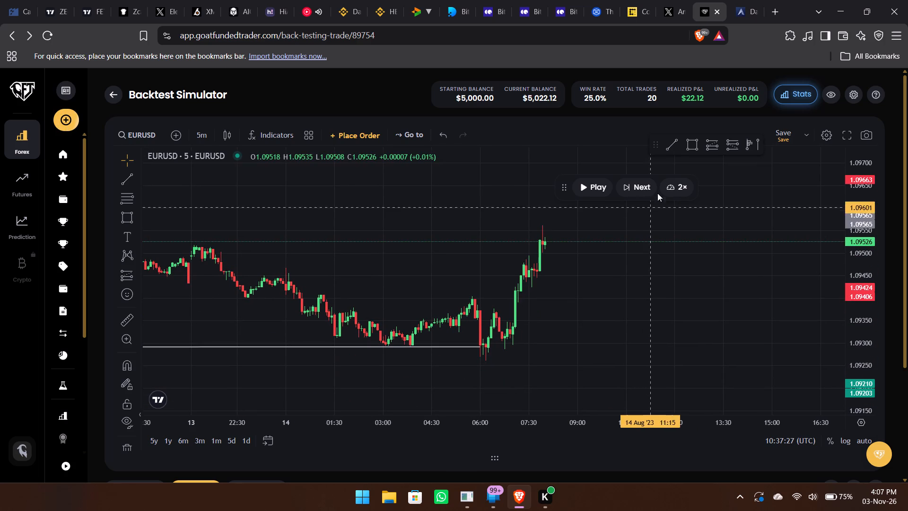
left_click(688, 147)
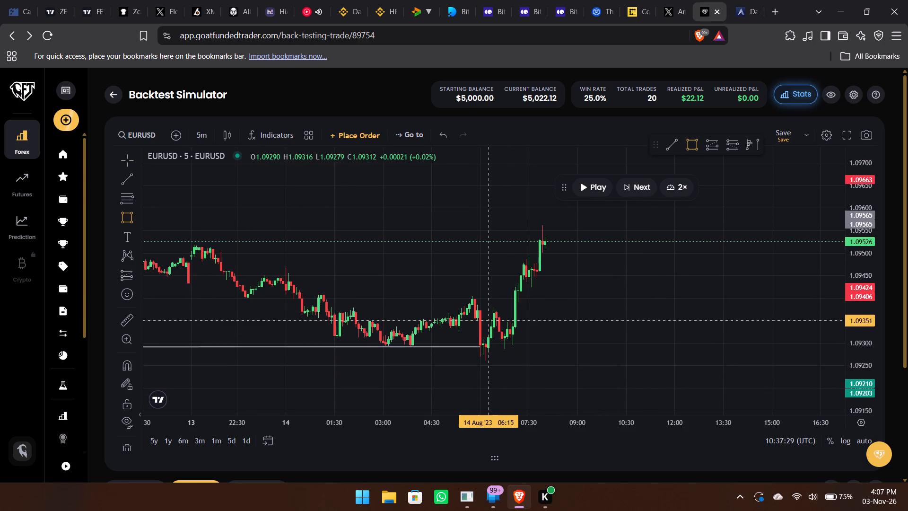
left_click_drag(473, 322, 644, 341)
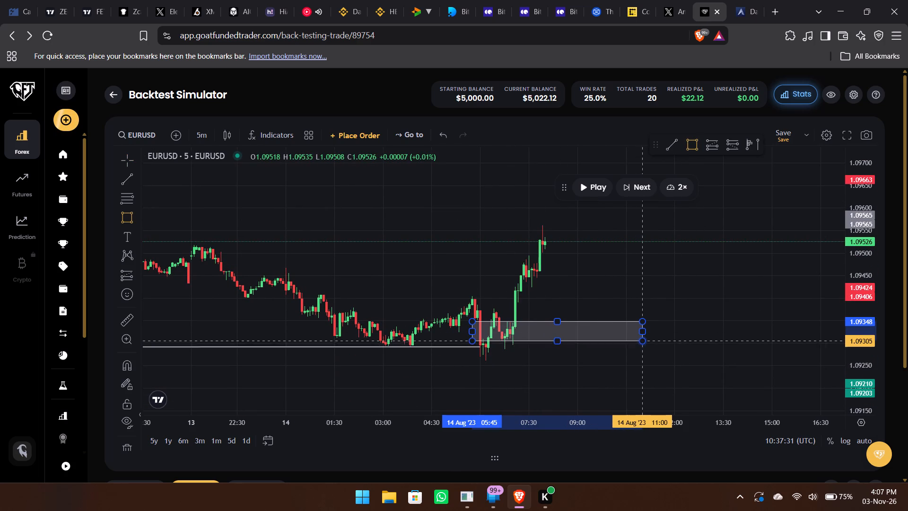
left_click_drag(644, 341, 665, 340)
left_click(665, 340)
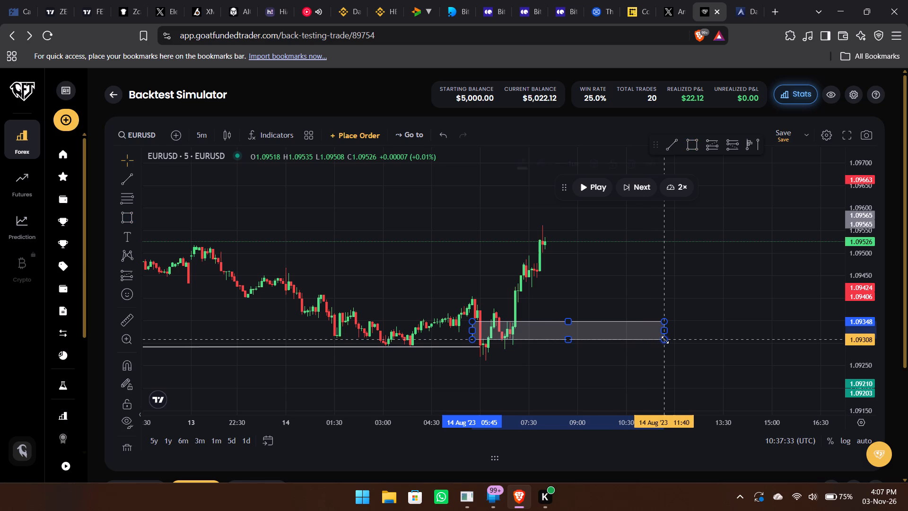
Place a 0.5% risk buy limit order from a long position drawing, with entry 1.09347, stop loss 1.09262 and take profit 1.0961.
left_click(710, 144)
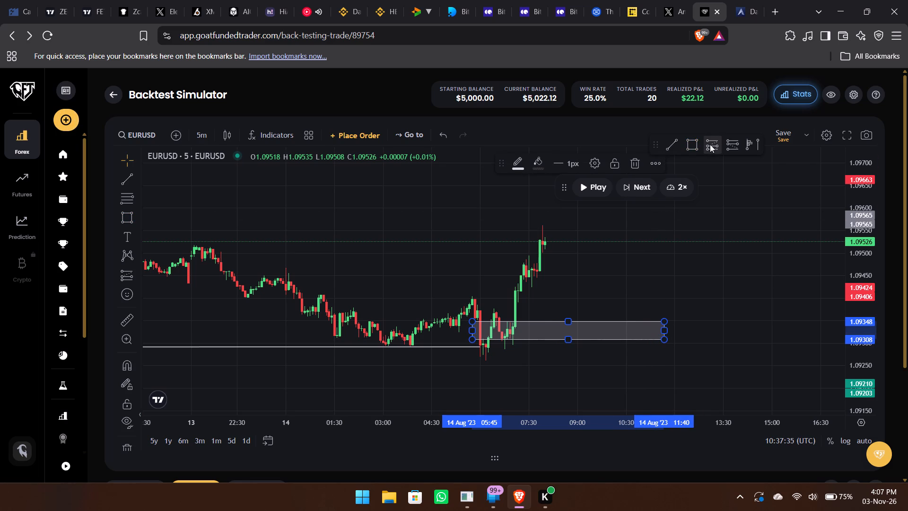
left_click(547, 322)
left_click(495, 303)
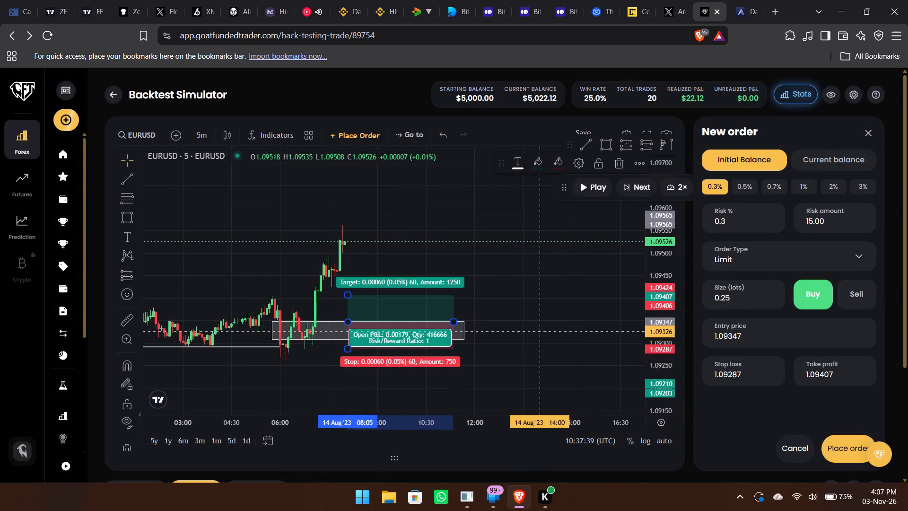
left_click_drag(349, 351, 349, 361)
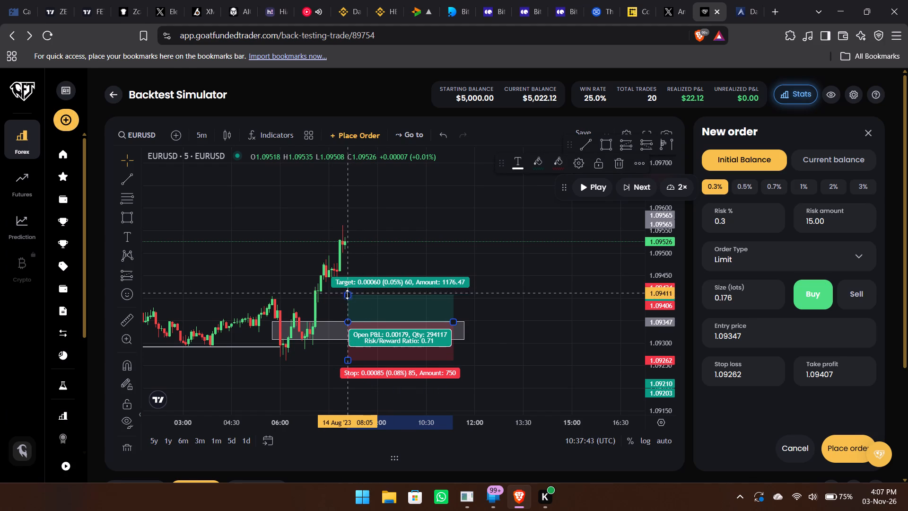
left_click_drag(348, 296, 428, 212)
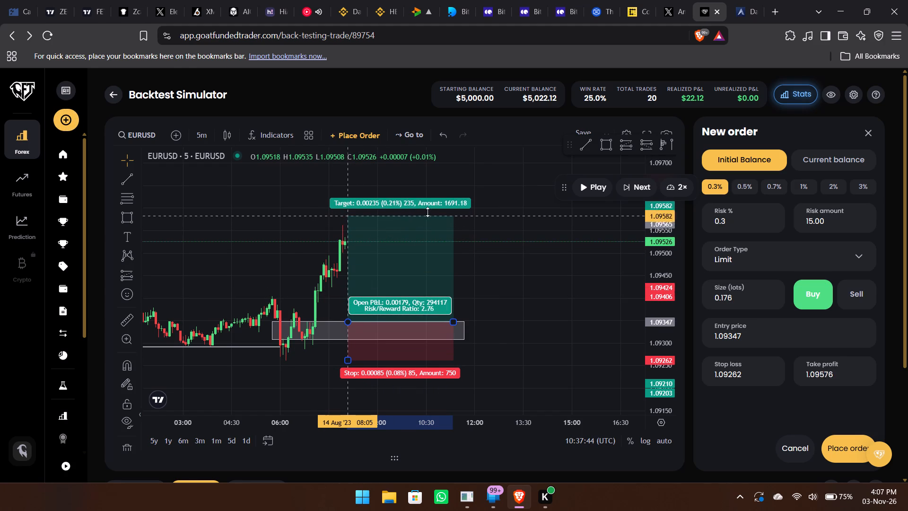
left_click_drag(428, 212, 436, 203)
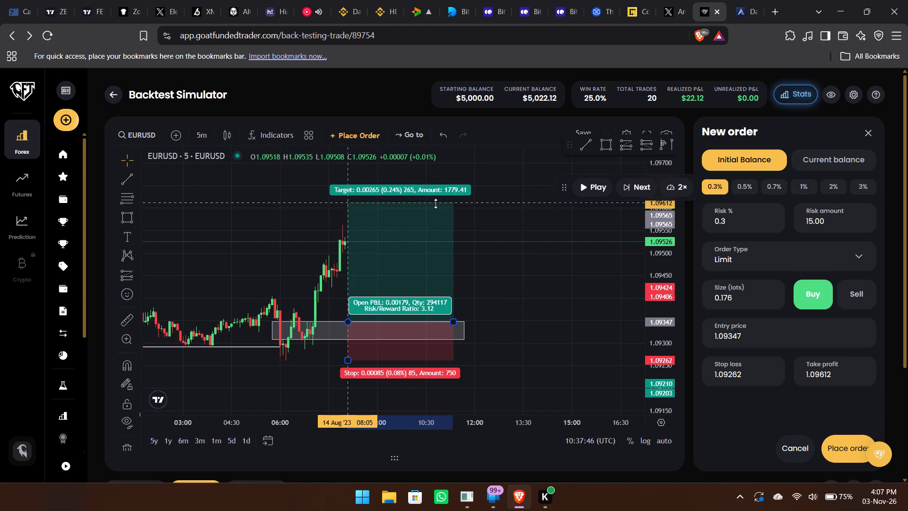
left_click_drag(436, 203, 436, 204)
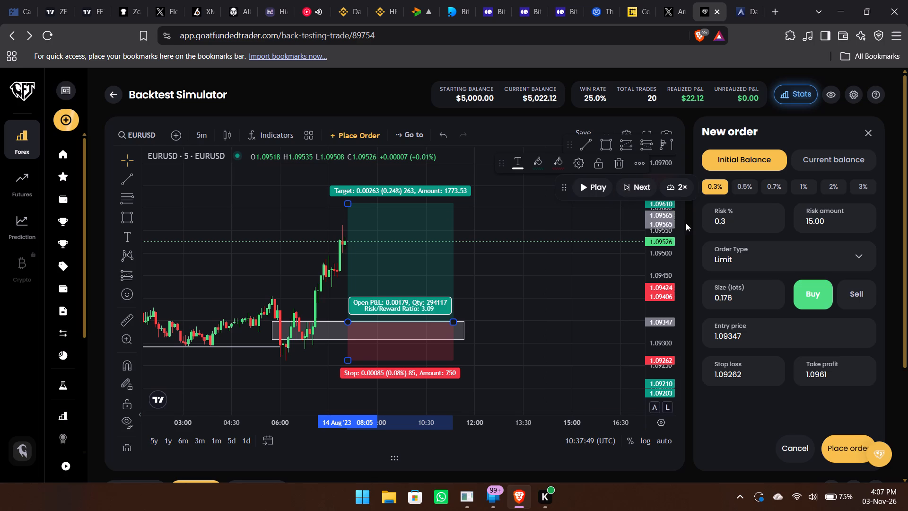
left_click(737, 180)
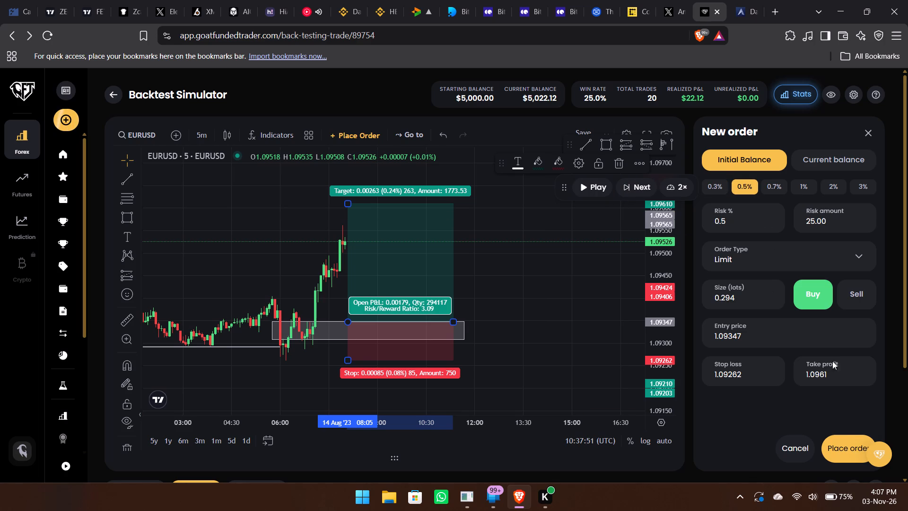
left_click(838, 445)
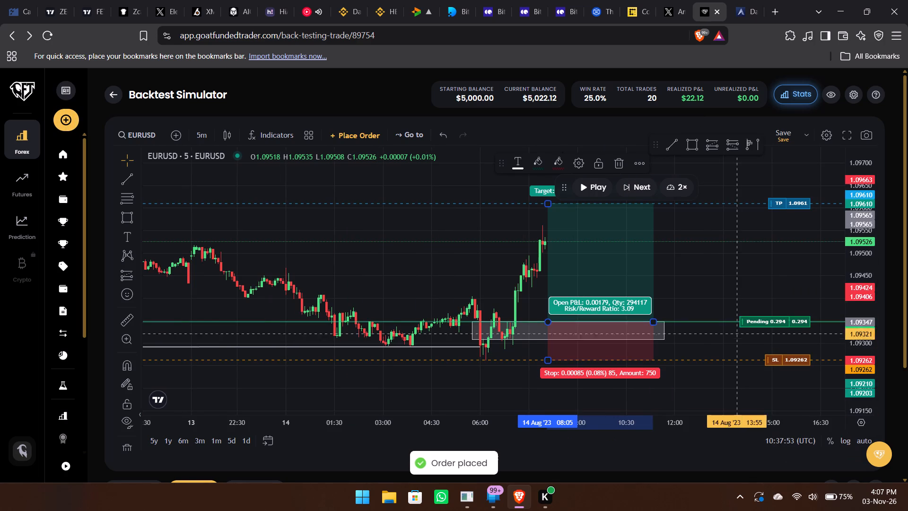
Run the 5m replay until the pending buy trade closes, and dismiss its trade review without adding notes.
left_click_drag(700, 274, 614, 261)
left_click(578, 190)
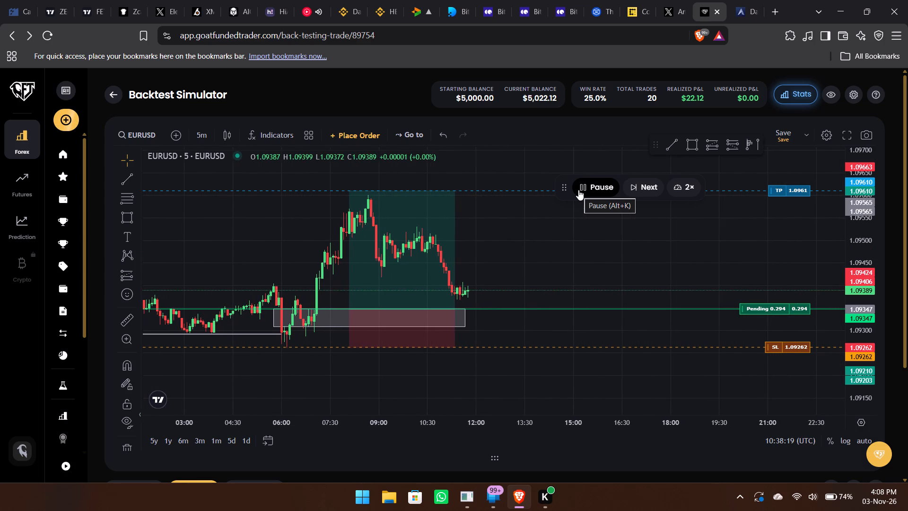
double_click(643, 188)
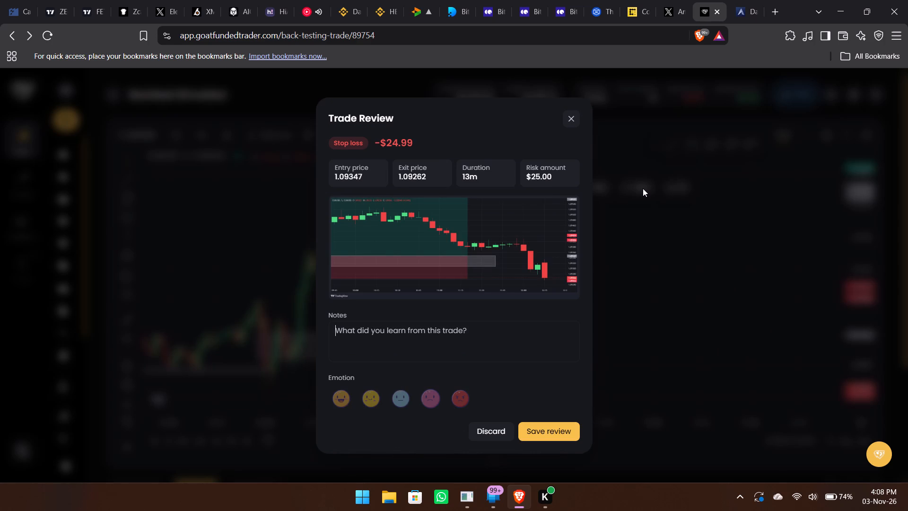
left_click(574, 114)
Return the chart to the 1h timeframe.
left_click_drag(549, 295, 620, 301)
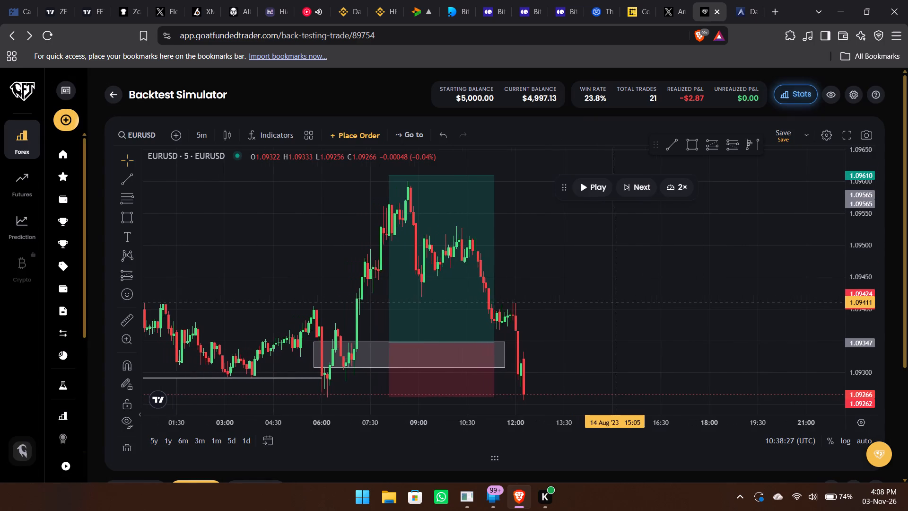
left_click_drag(620, 301, 642, 288)
left_click_drag(873, 230, 869, 306)
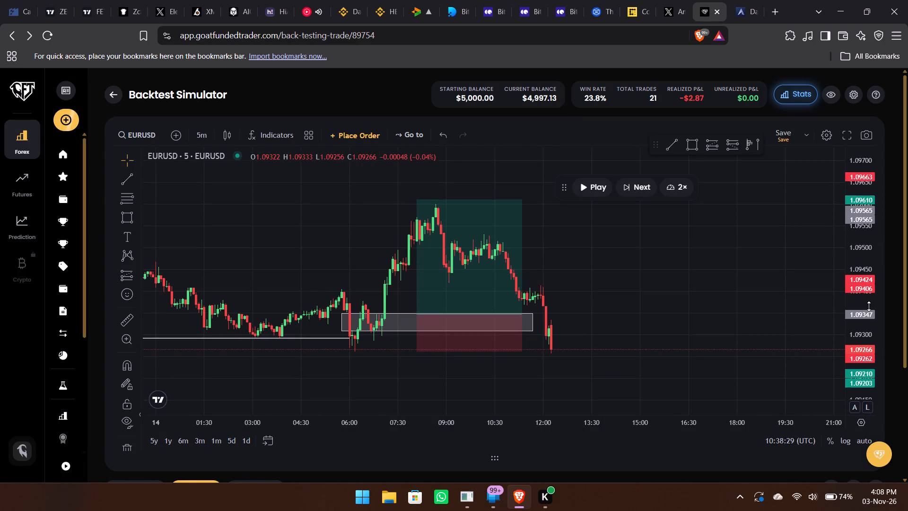
left_click_drag(869, 306, 867, 261)
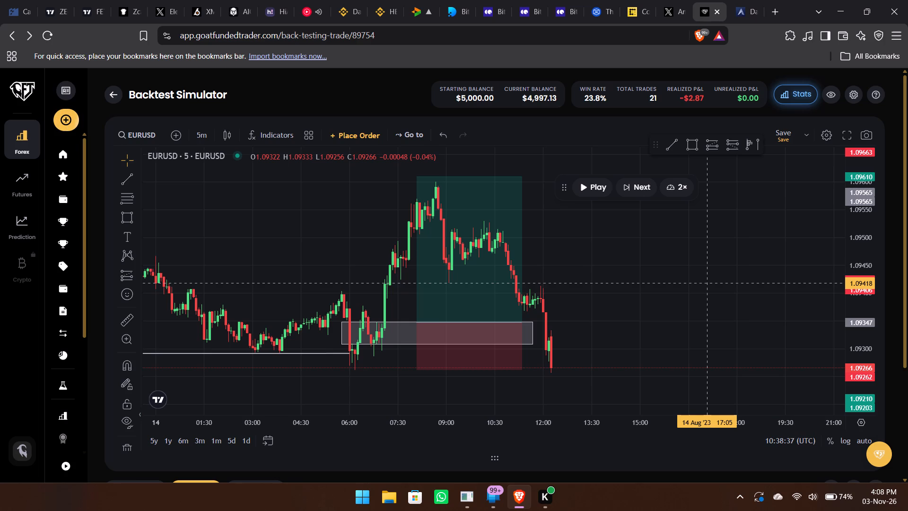
type("1h")
key("Return")
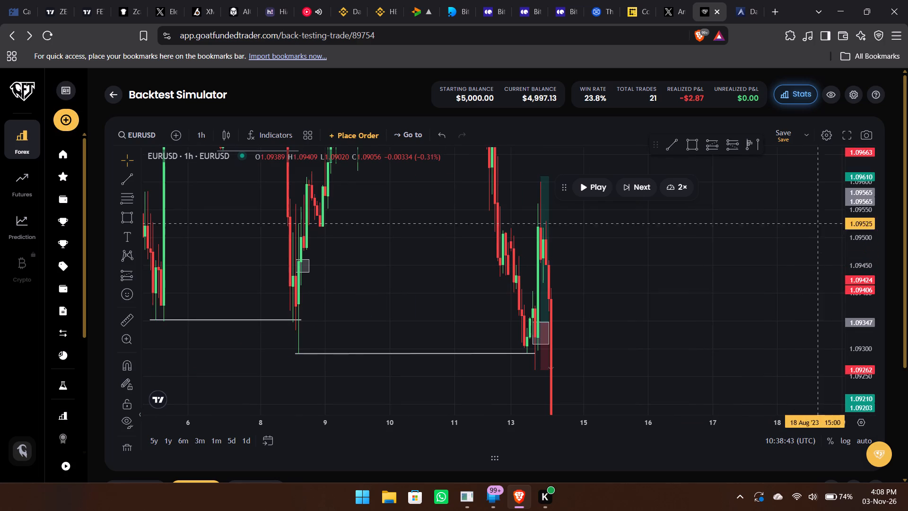
Advance the 1h replay in a short run, pausing at about 14:00 on 14 Aug.
left_click_drag(862, 203, 841, 366)
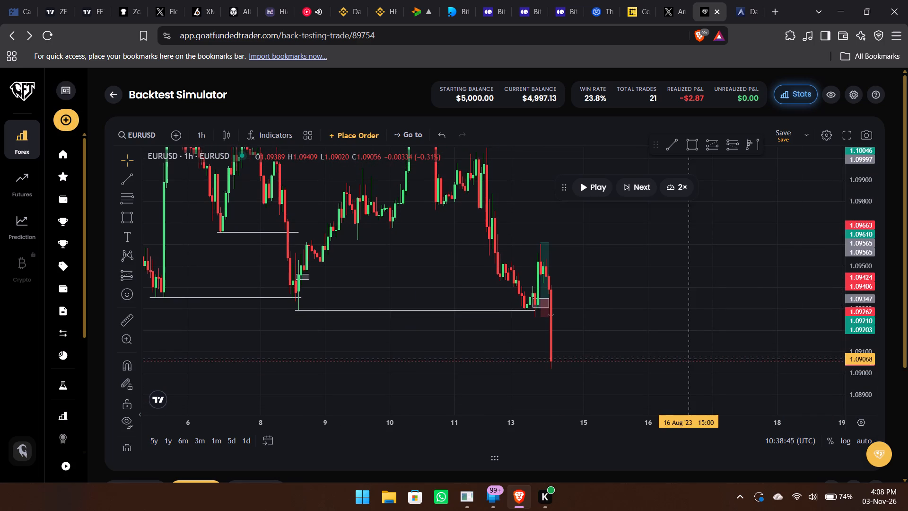
scroll(688, 359, "right", 3)
scroll(620, 360, "left", 3)
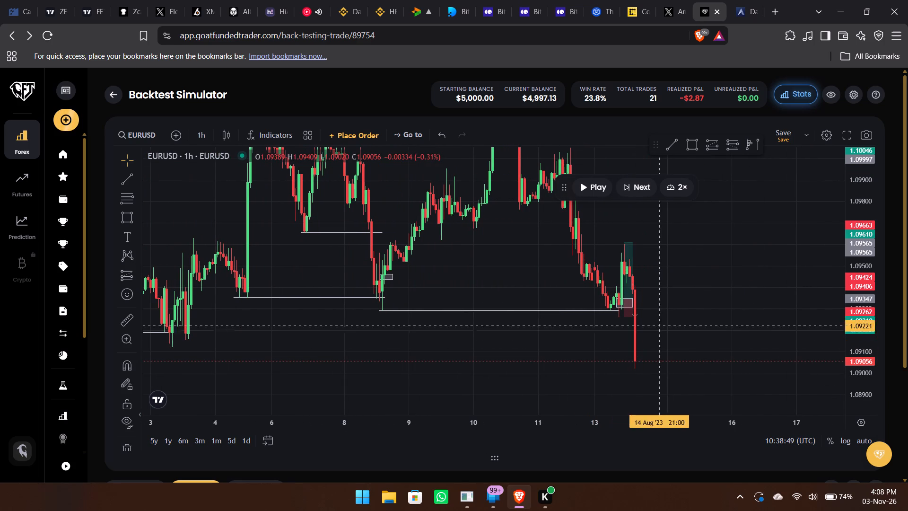
left_click(590, 183)
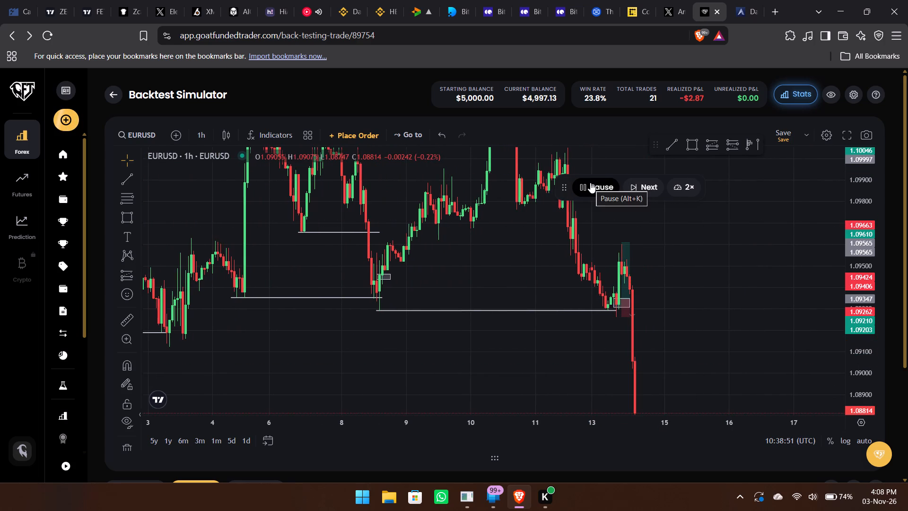
left_click(590, 183)
Extend the later end of the trend line near 1.0869 to about 22:00 on 14 Aug, keeping it nearly horizontal.
left_click_drag(489, 349, 620, 271)
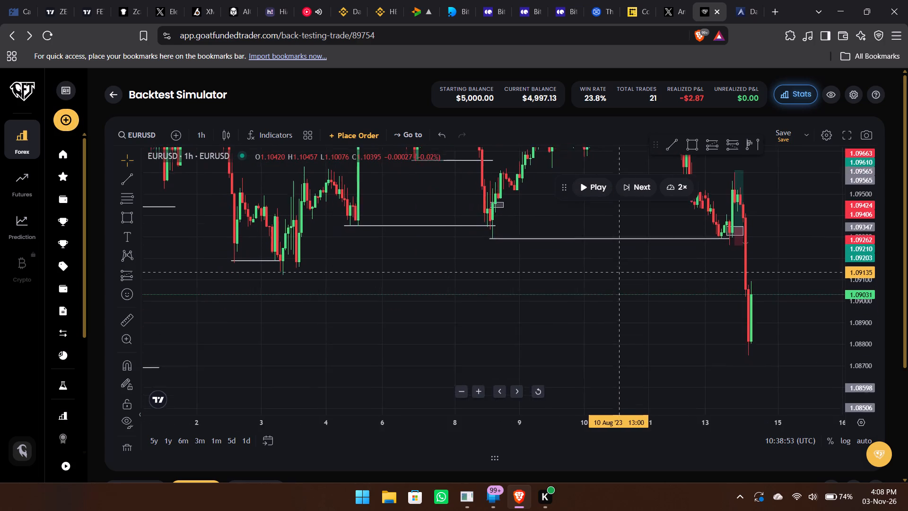
left_click_drag(620, 271, 616, 270)
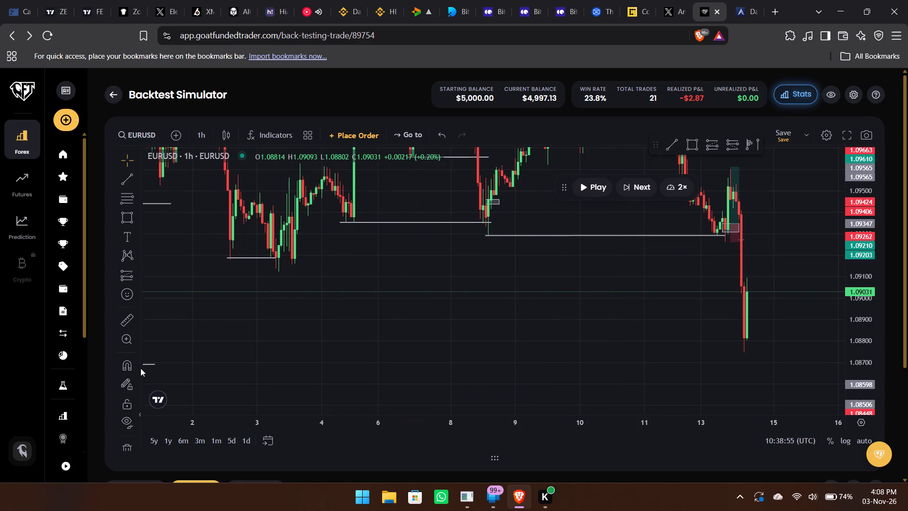
left_click_drag(154, 367, 475, 374)
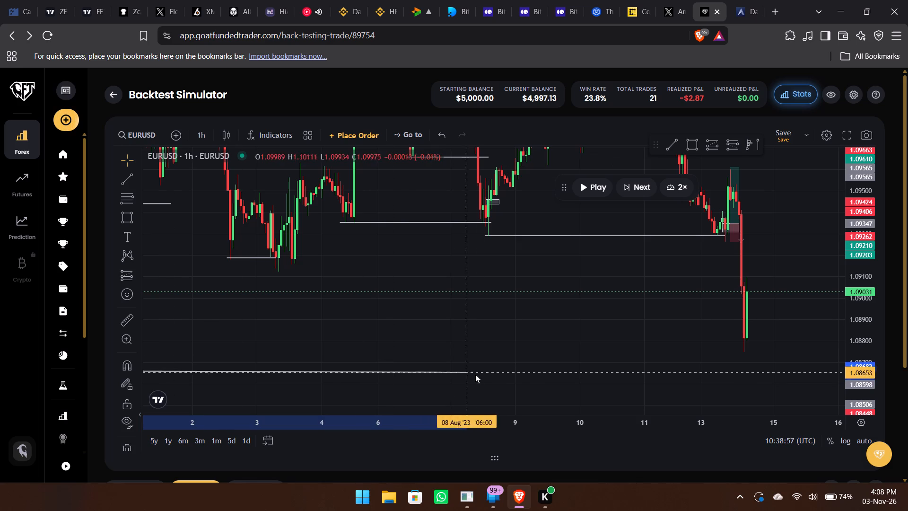
left_click_drag(475, 374, 478, 375)
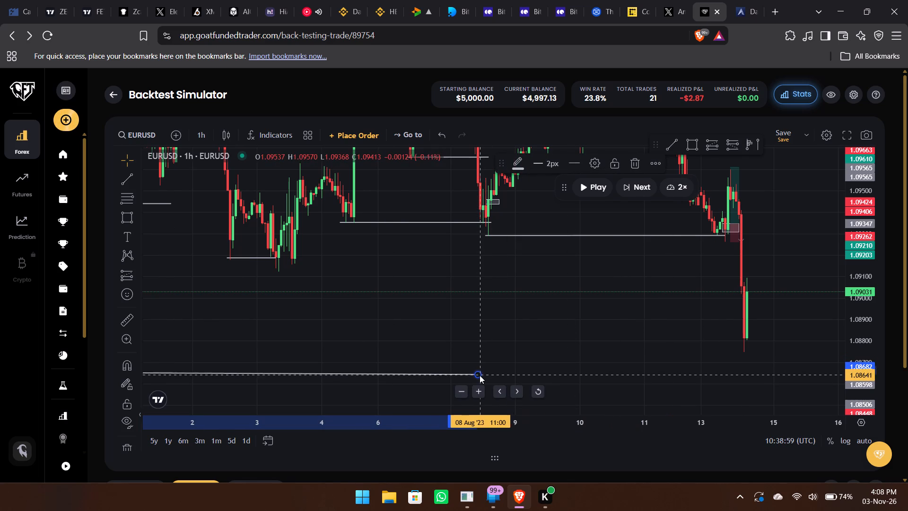
left_click_drag(480, 375, 737, 361)
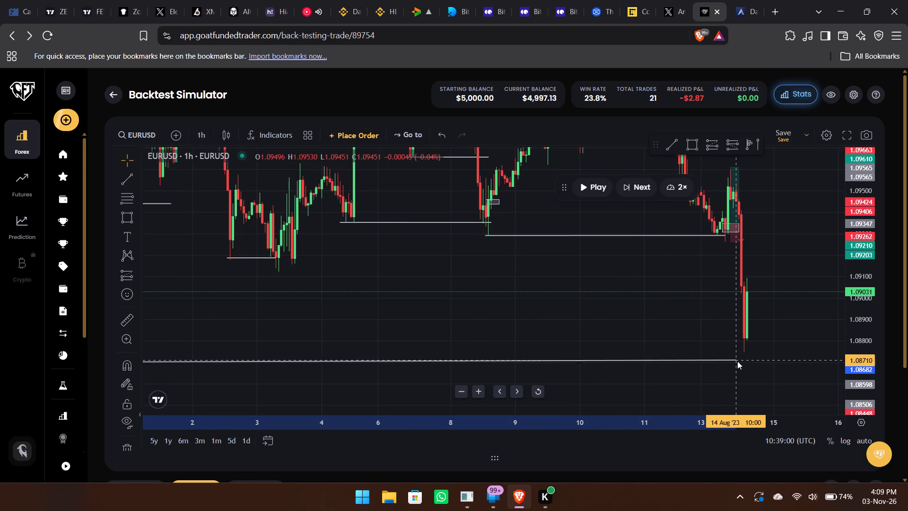
left_click_drag(737, 361, 764, 364)
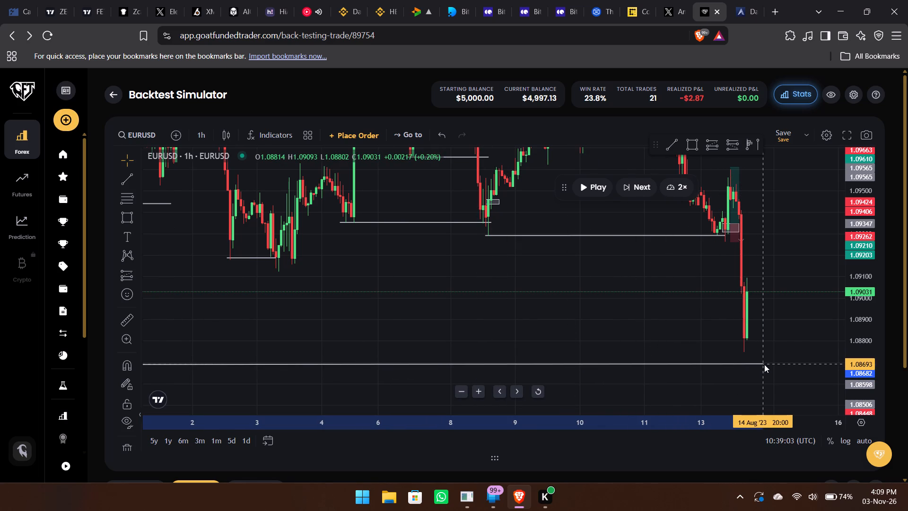
left_click_drag(764, 364, 770, 364)
left_click(770, 364)
Run the 1h replay from 14 Aug, pausing at around midday on 15 Aug.
left_click_drag(793, 335, 652, 330)
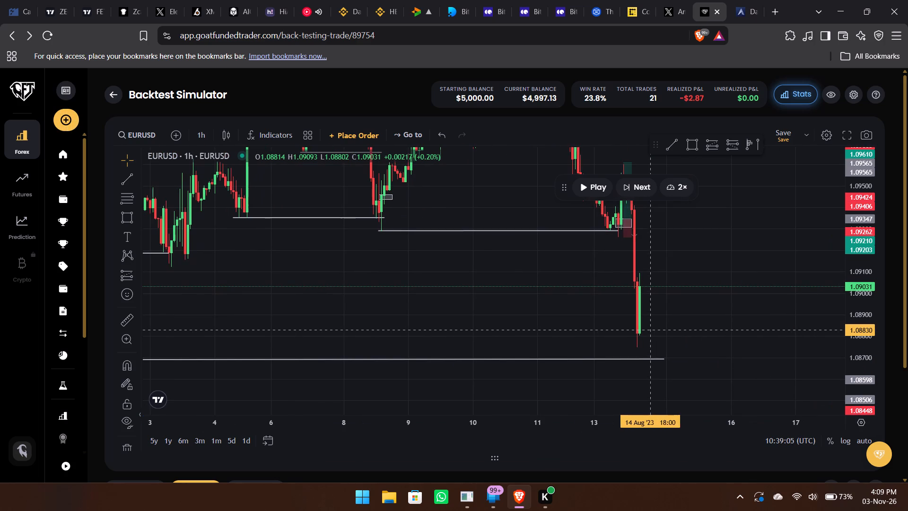
left_click(597, 187)
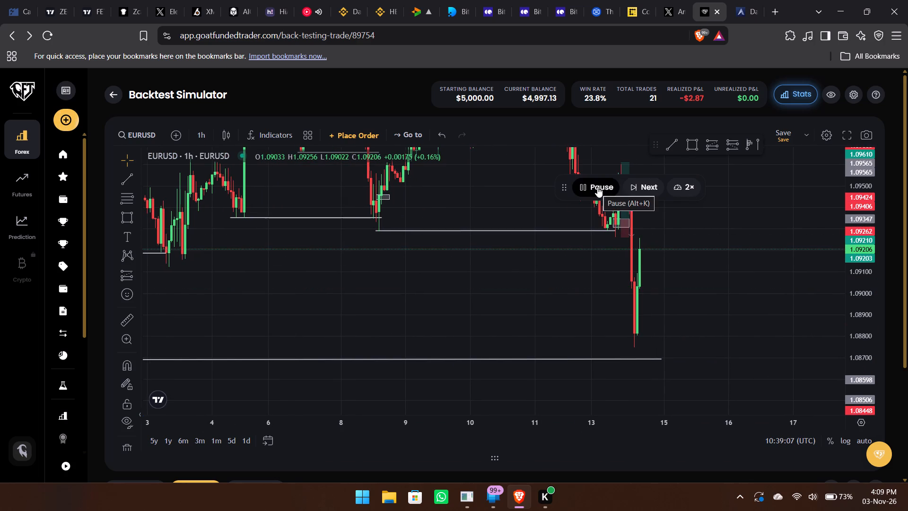
left_click_drag(661, 274, 581, 297)
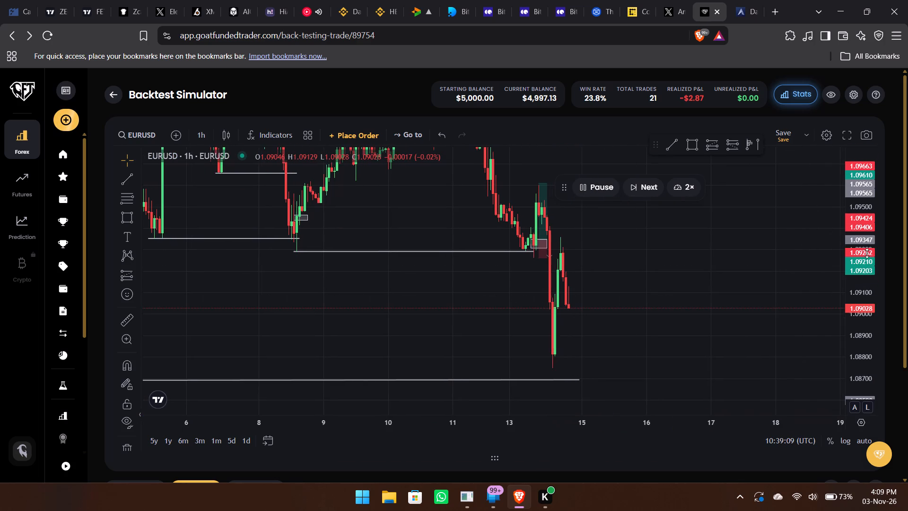
left_click_drag(867, 253, 866, 294)
left_click_drag(727, 275, 648, 274)
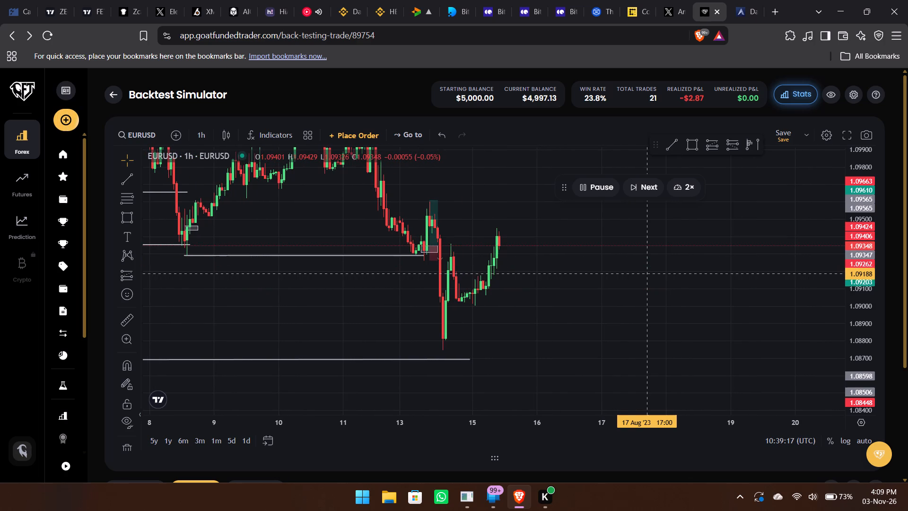
left_click(594, 180)
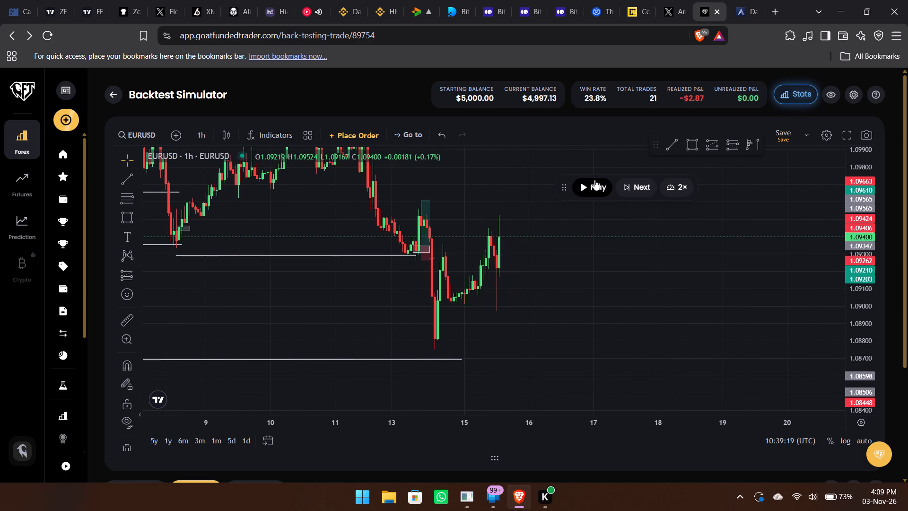
Draw a nearly horizontal trend line at about 1.0960 from the 14 Aug 08:00 high to 01:00 on 16 Aug.
left_click(671, 143)
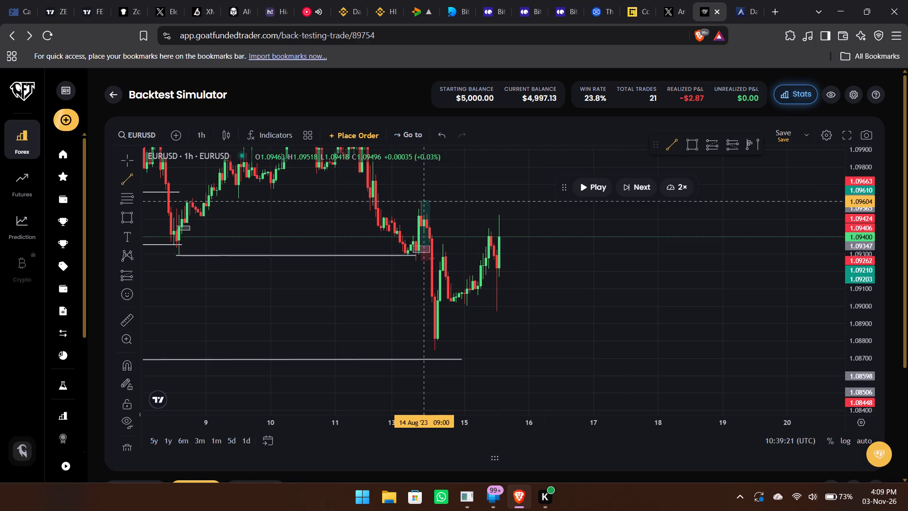
left_click_drag(421, 203, 532, 202)
left_click(532, 202)
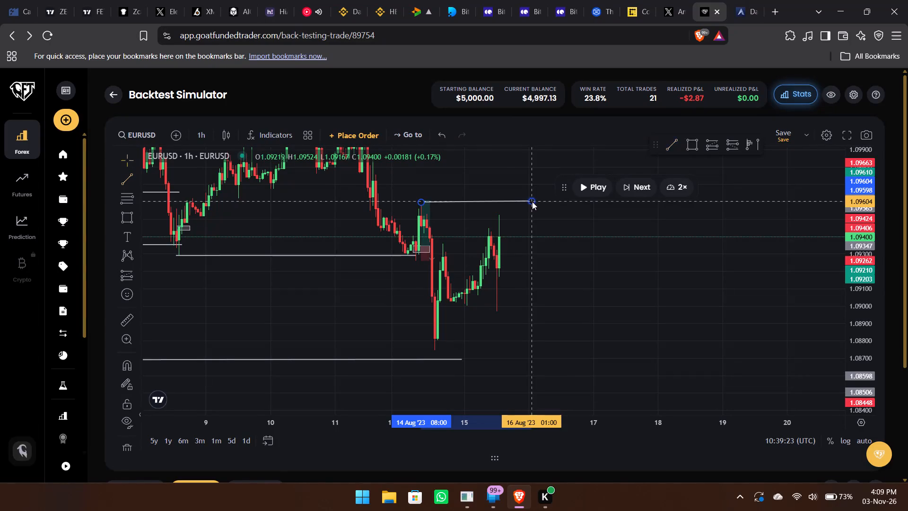
Run the 1h replay again, pausing at about 21:00 on 16 Aug as price nears the lower level.
left_click(592, 185)
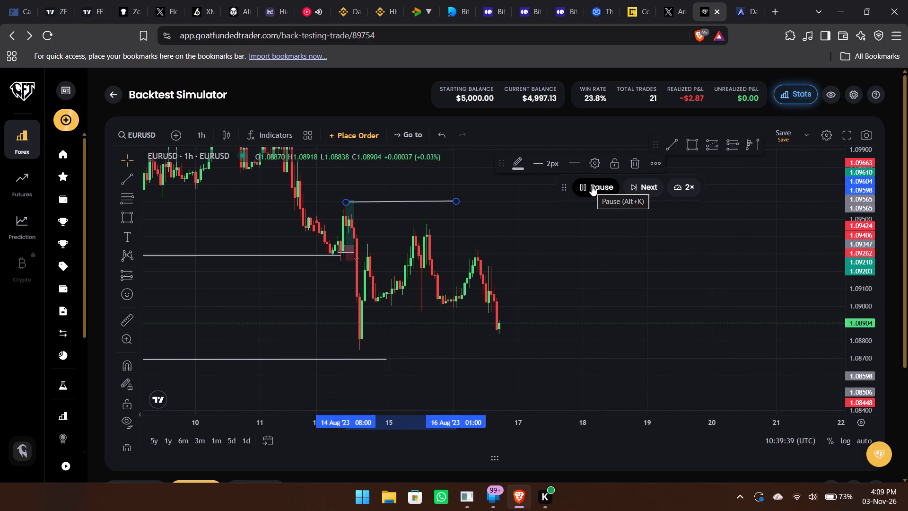
left_click(592, 185)
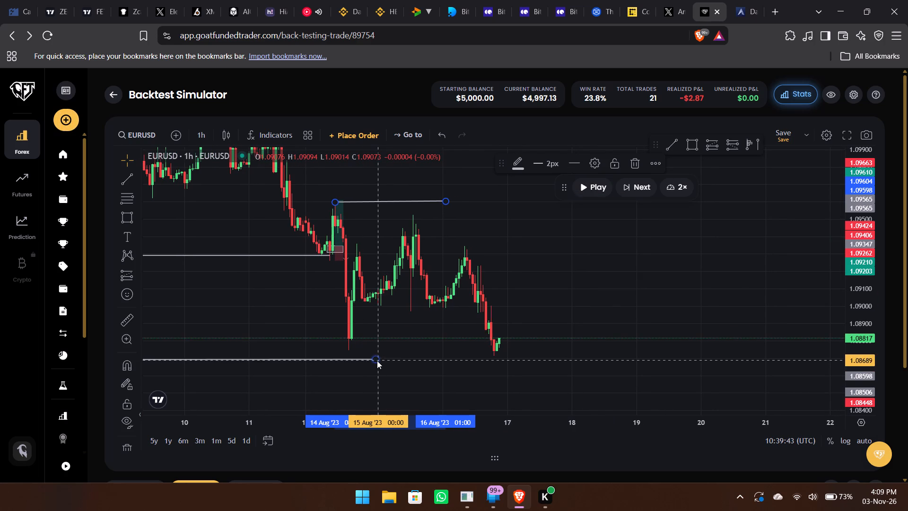
Extend the later end of the trend line near 1.0869 to about 22:00 on 16 Aug, keeping it nearly horizontal.
left_click_drag(375, 360, 503, 360)
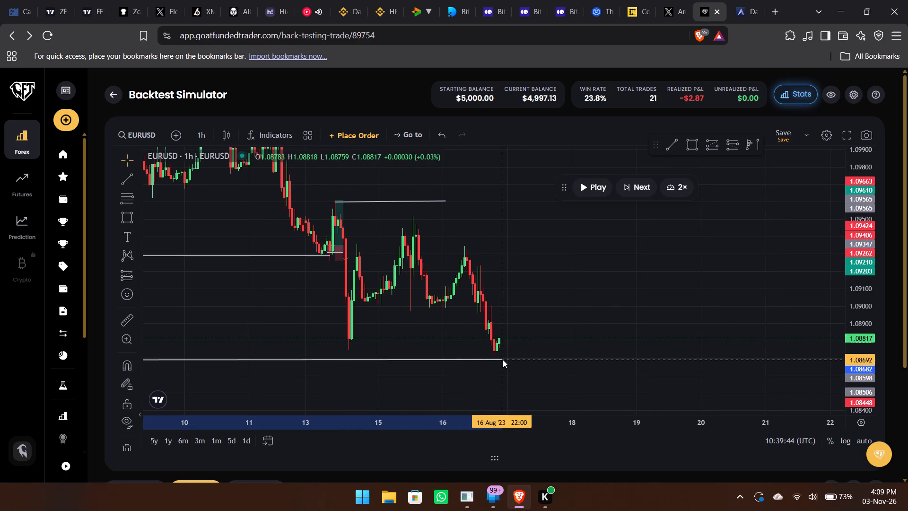
left_click_drag(503, 360, 505, 360)
left_click(557, 352)
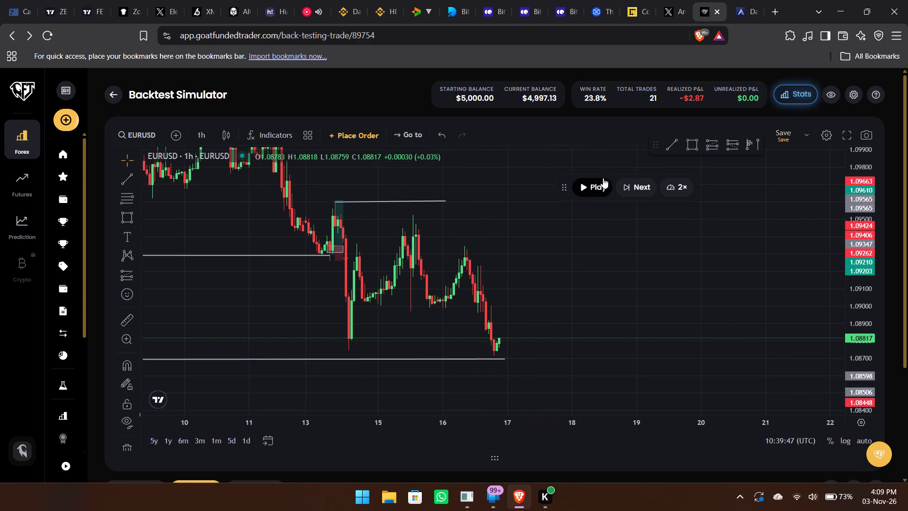
Advance the 1h replay through the level near 1.0869, pausing at about 07:00 on 17 Aug.
left_click(591, 183)
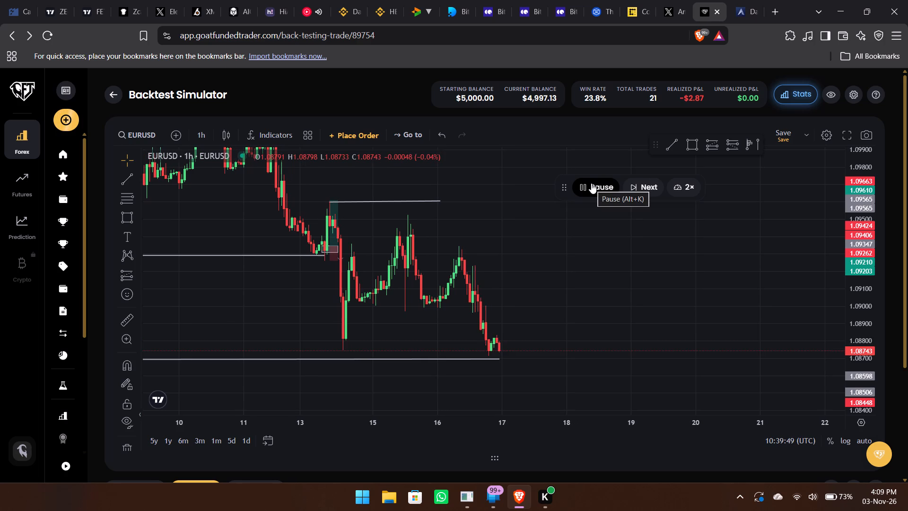
left_click(591, 183)
left_click(591, 183)
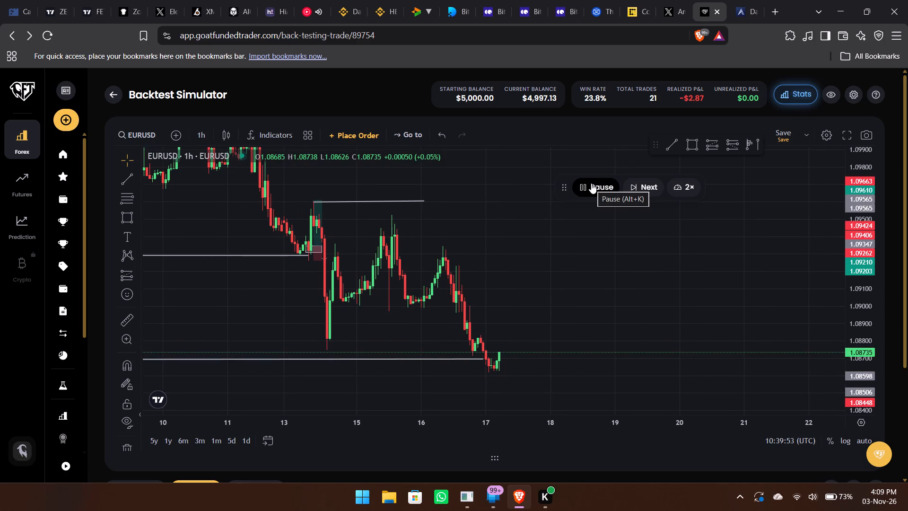
left_click(591, 183)
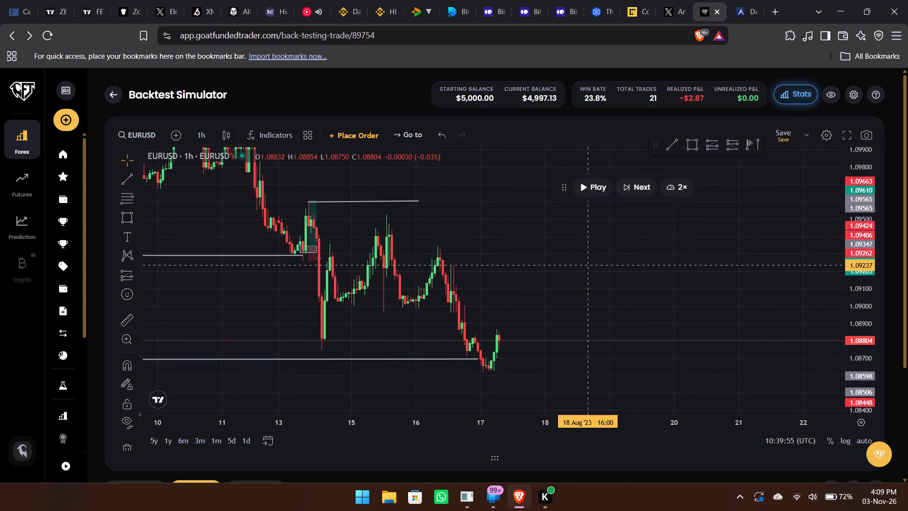
Switch the chart to the 5m timeframe.
key("5")
left_click(588, 265)
key("5")
key("Return")
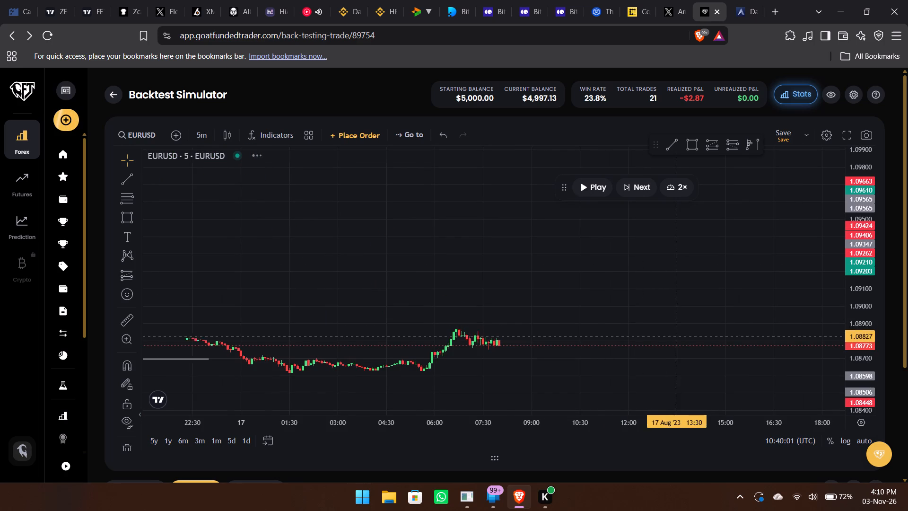
Extend the end of the lower trend line to 00:20 on 17 Aug at about 1.0870.
left_click_drag(208, 359, 252, 359)
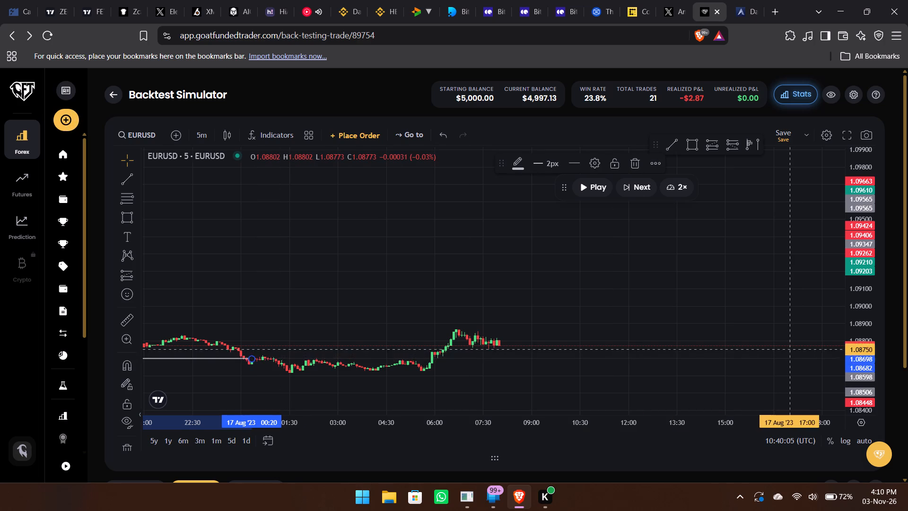
Start the 5m replay from about 08:00 on 17 Aug, with the recent candles enlarged.
left_click_drag(848, 359, 838, 170)
left_click_drag(582, 369, 690, 201)
left_click_drag(865, 341, 863, 228)
left_click_drag(655, 322, 650, 236)
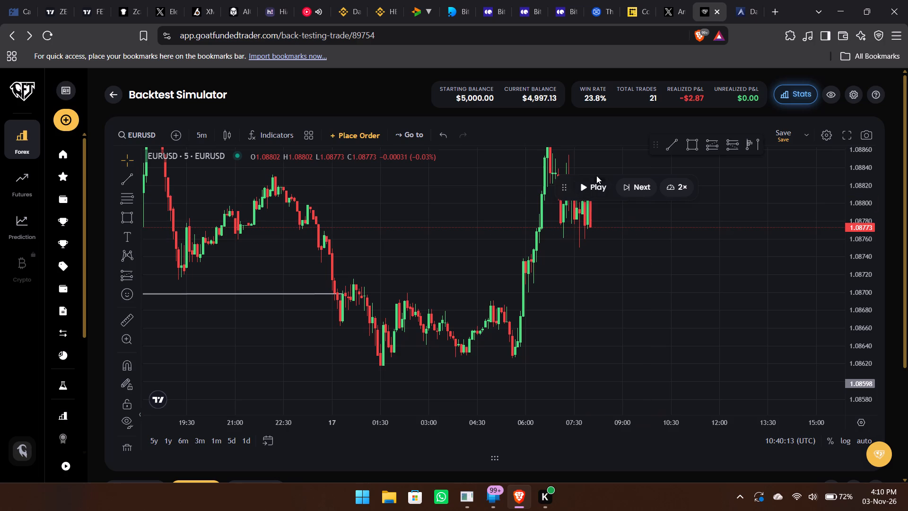
left_click(586, 183)
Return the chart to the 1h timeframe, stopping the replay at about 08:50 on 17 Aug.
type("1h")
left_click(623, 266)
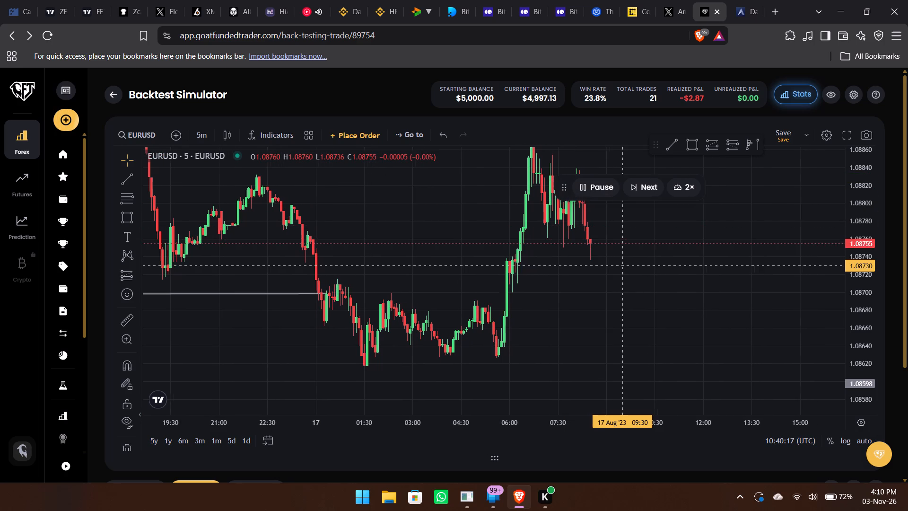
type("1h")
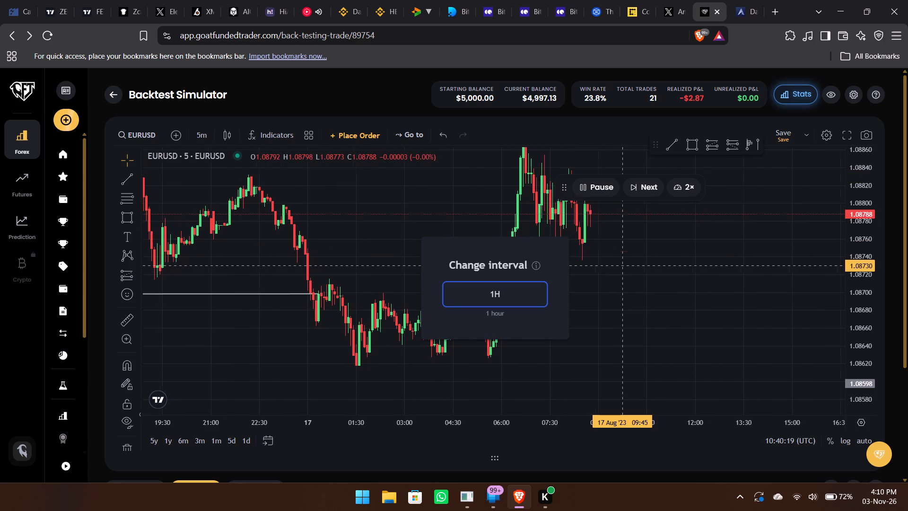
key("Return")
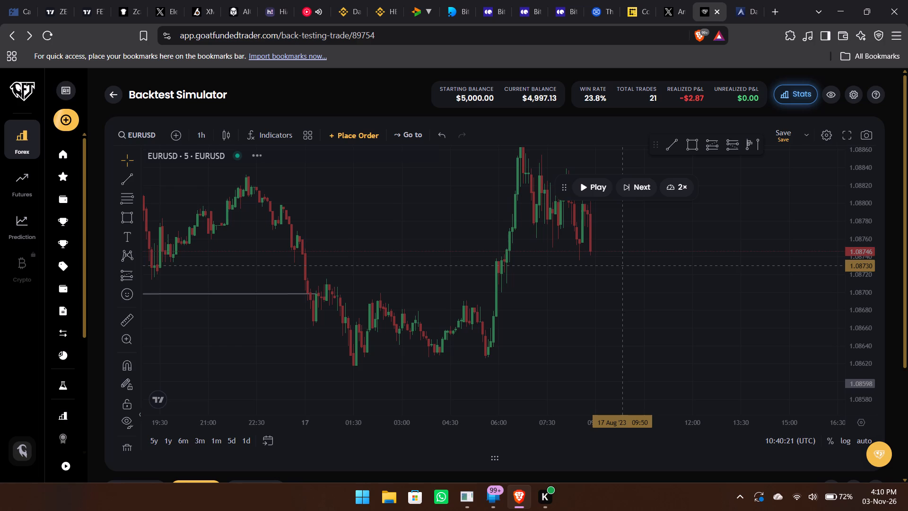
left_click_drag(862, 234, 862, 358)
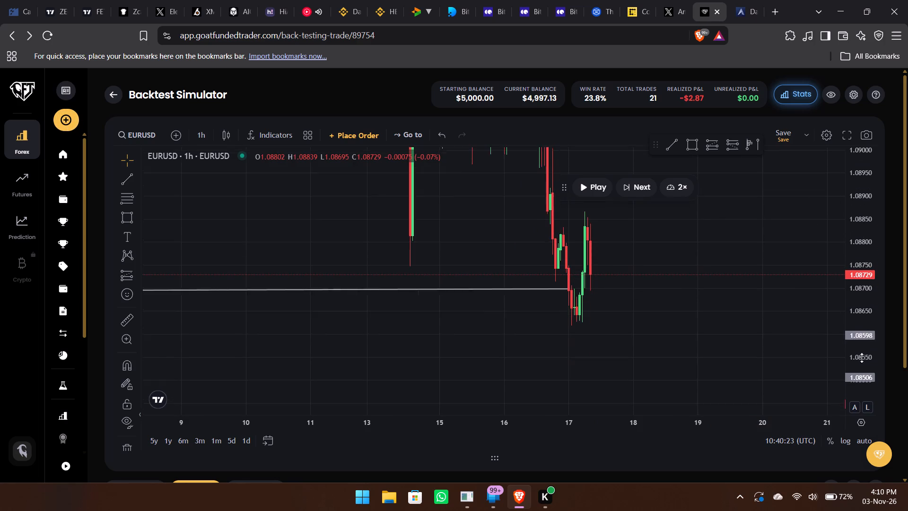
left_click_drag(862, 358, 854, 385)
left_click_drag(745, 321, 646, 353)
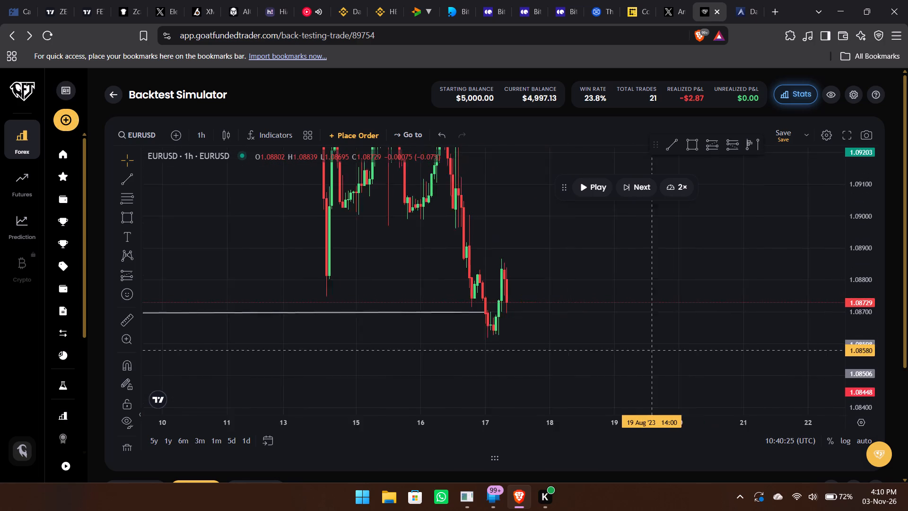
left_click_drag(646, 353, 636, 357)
Switch the chart to the 15m timeframe.
type("15")
key("Return")
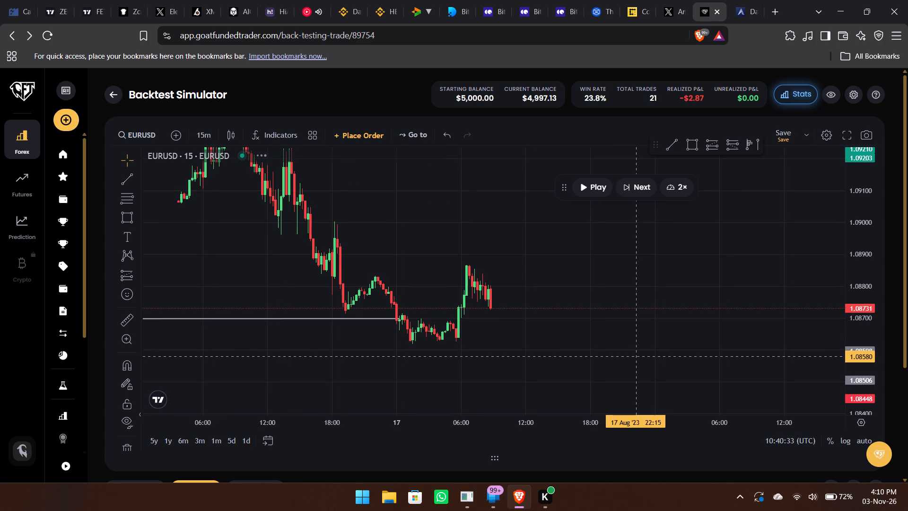
Draw a rectangle zone between about 1.08739 and 1.08705, from 23:15 on 16 Aug to about 15:00 on 17 Aug.
left_click_drag(851, 366, 858, 297)
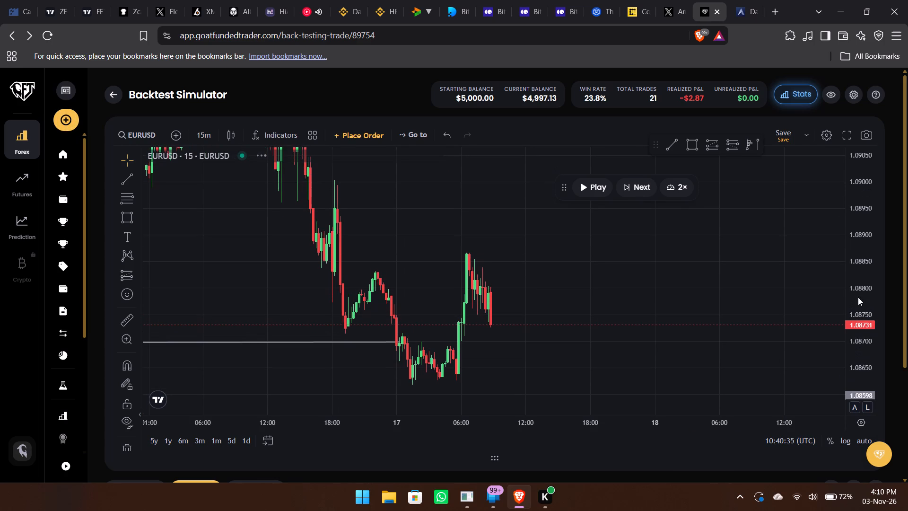
left_click(689, 146)
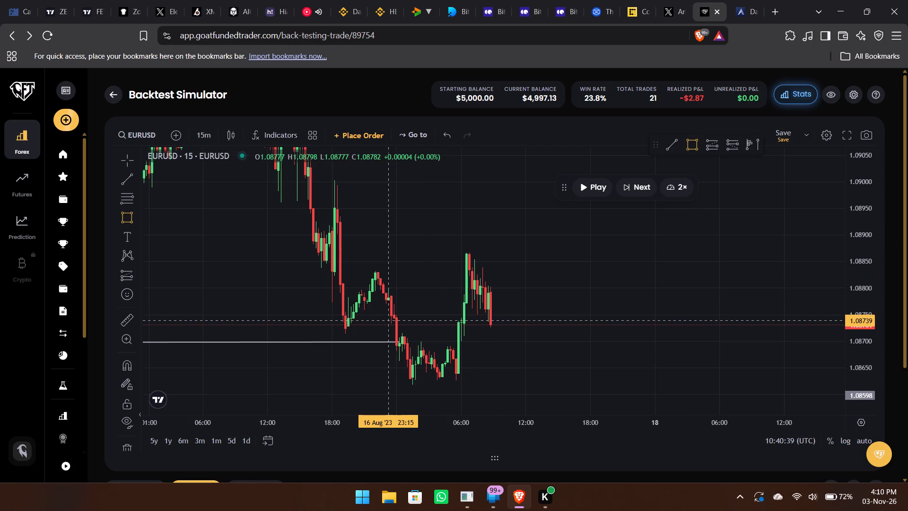
left_click_drag(388, 320, 555, 339)
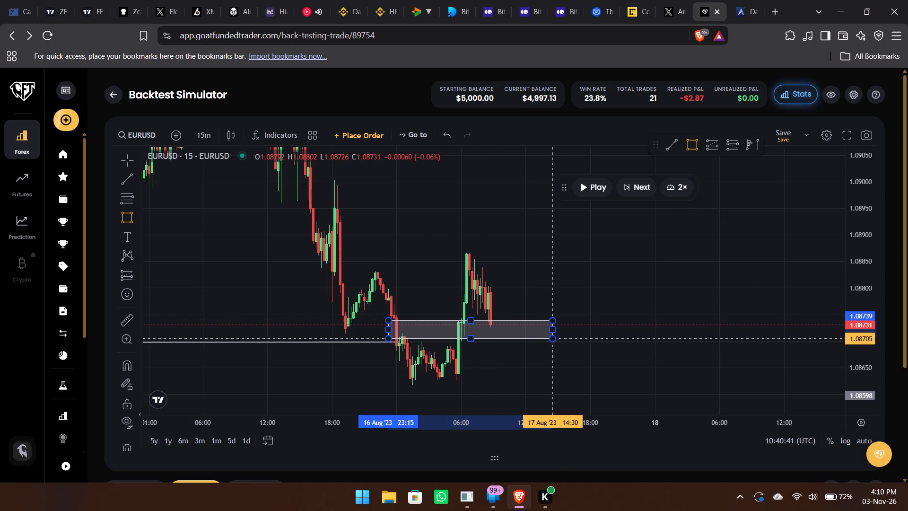
left_click_drag(555, 339, 557, 339)
left_click(557, 339)
left_click(606, 328)
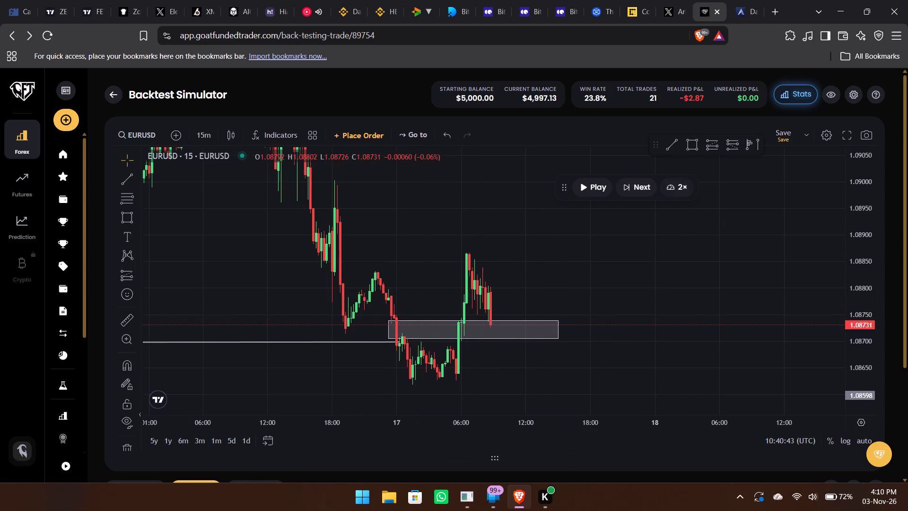
Draw a long position at 08:45 on 17 Aug with entry 1.0874, and use it as a pending order.
left_click(711, 148)
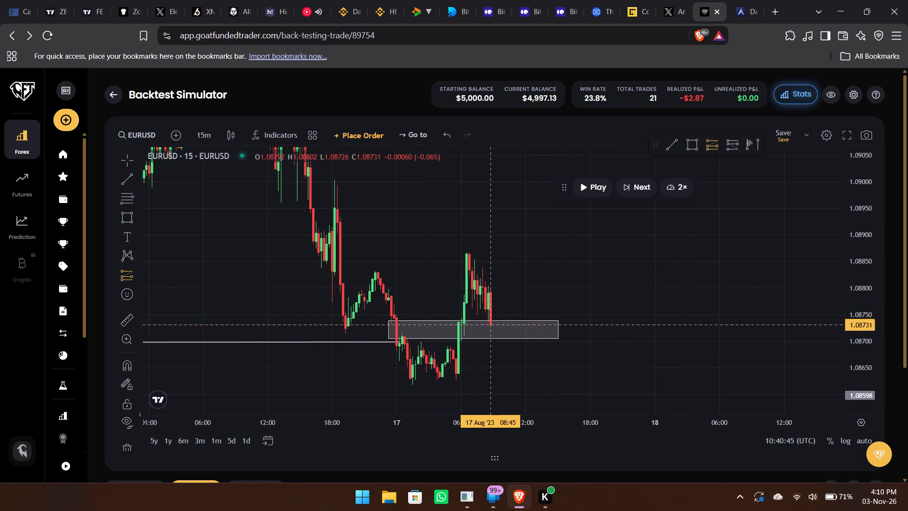
left_click(490, 320)
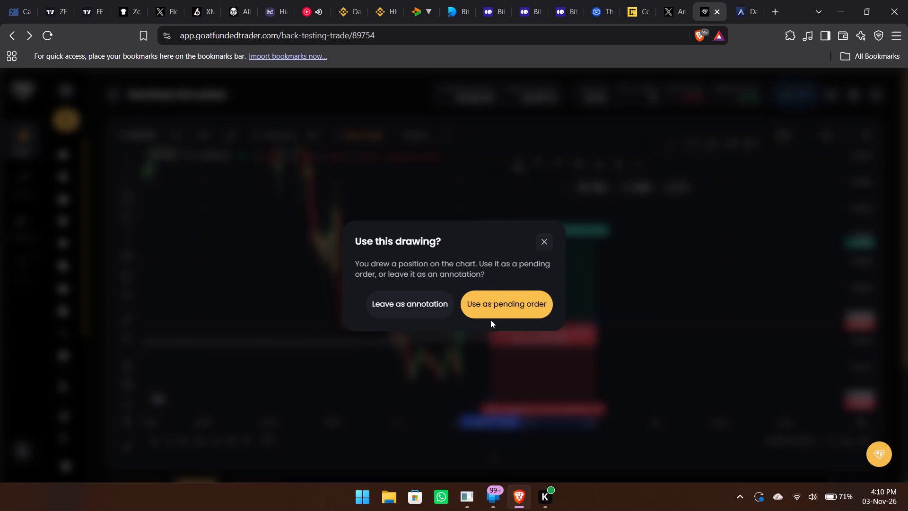
left_click(508, 305)
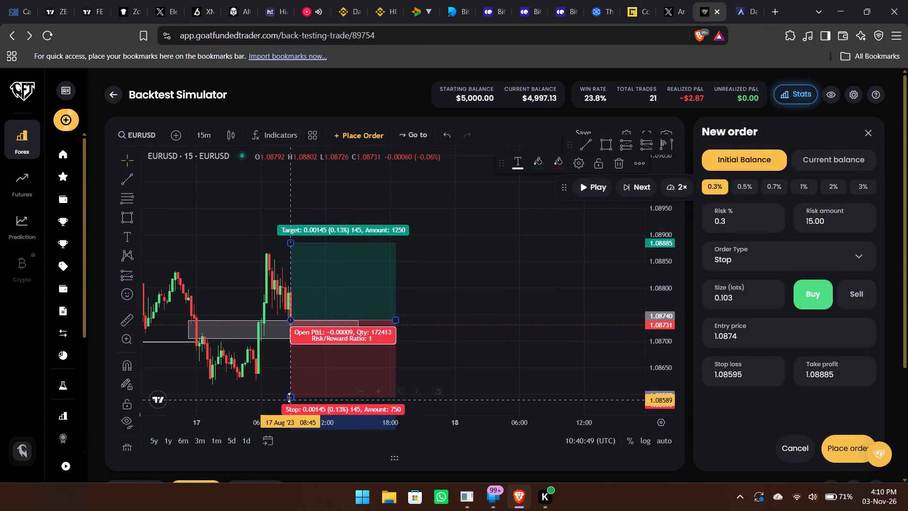
Adjust the long position's stop loss to 1.08611 and its take profit to 1.09004.
left_click_drag(289, 397, 306, 389)
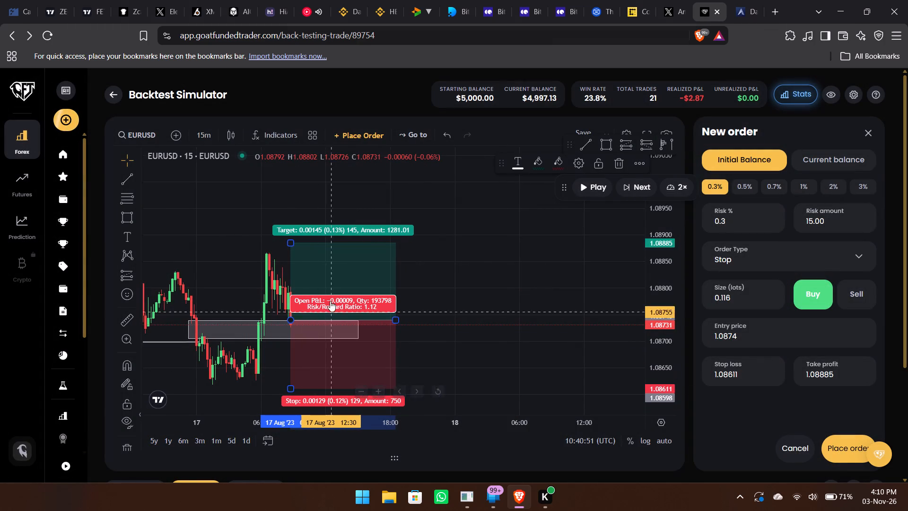
left_click_drag(293, 241, 344, 181)
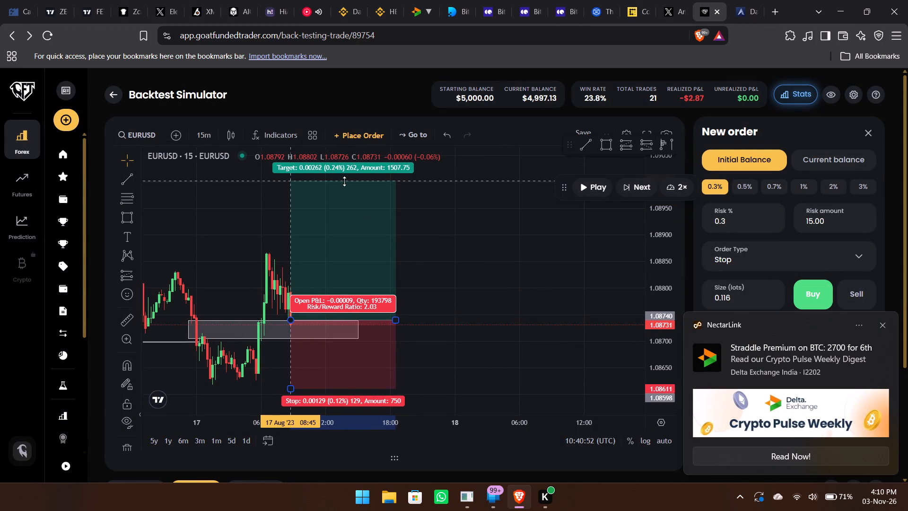
left_click_drag(344, 181, 355, 178)
left_click_drag(526, 233, 545, 296)
left_click_drag(306, 229, 392, 233)
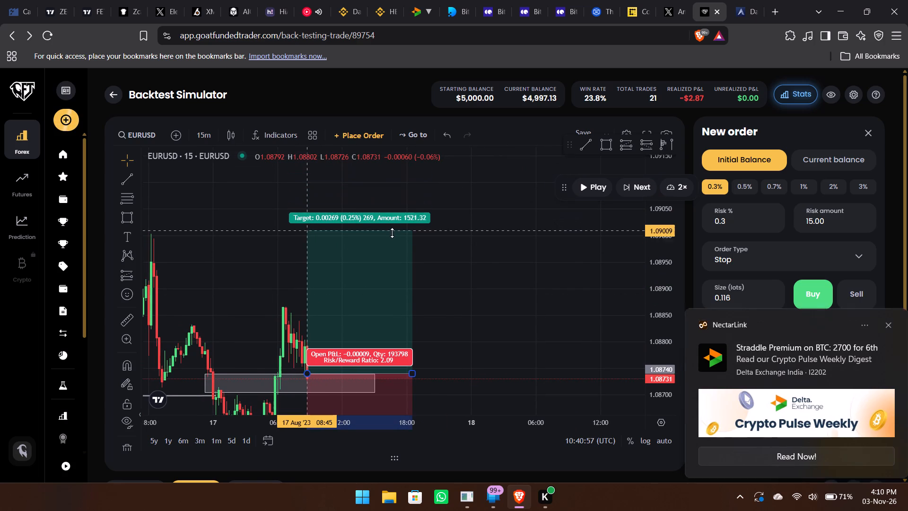
left_click_drag(392, 233, 402, 234)
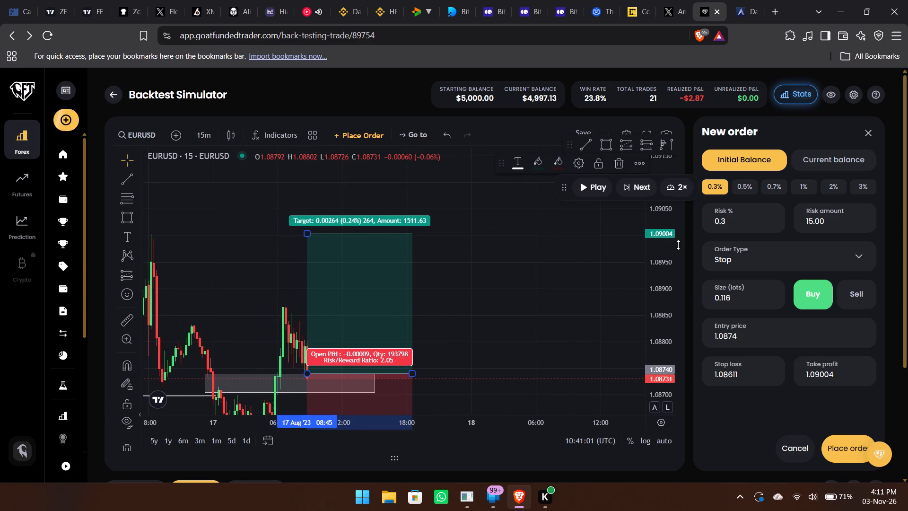
Set the pending buy stop order's risk to 0.5% and place the order.
left_click(745, 182)
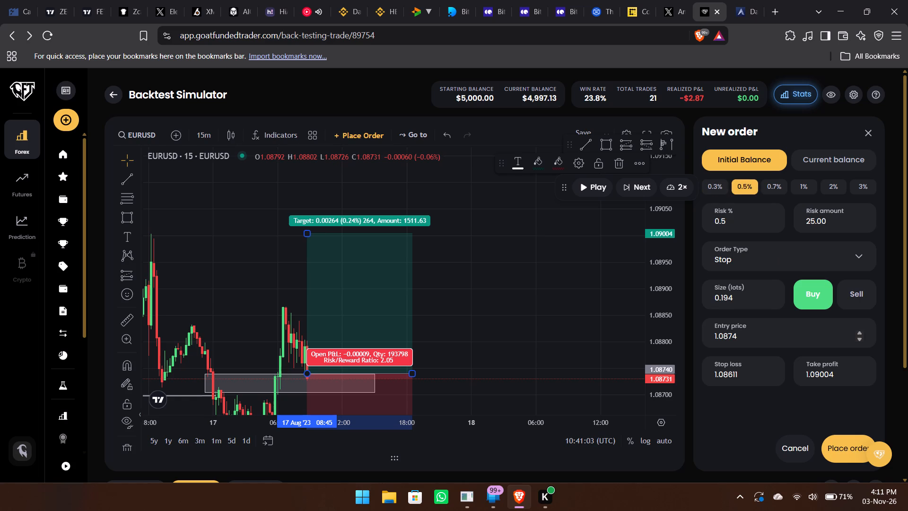
left_click(842, 446)
Run the replay until the EURUSD buy trade closes, and dismiss its trade review without saving notes.
left_click_drag(677, 316, 620, 249)
left_click(594, 191)
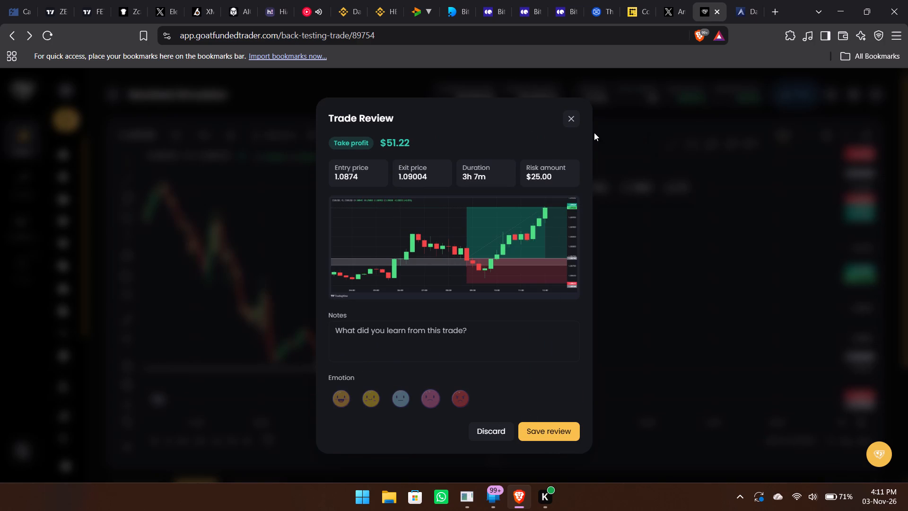
left_click(579, 124)
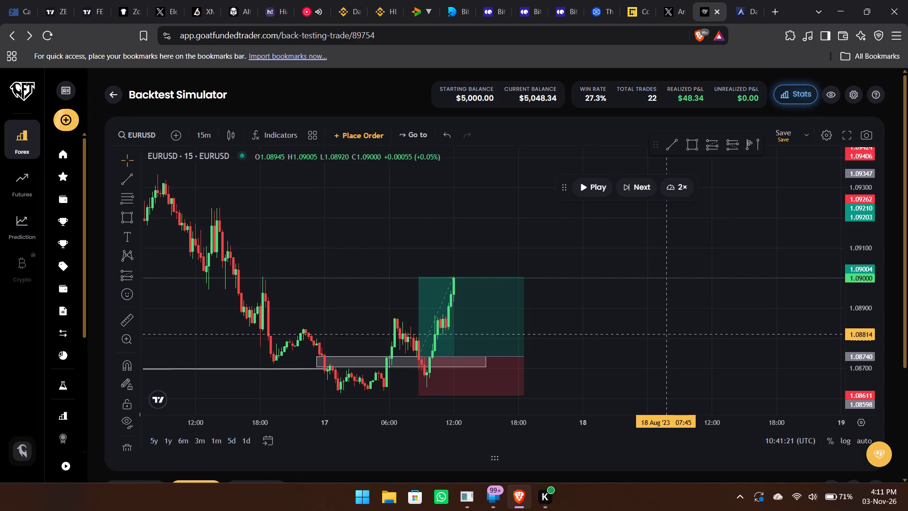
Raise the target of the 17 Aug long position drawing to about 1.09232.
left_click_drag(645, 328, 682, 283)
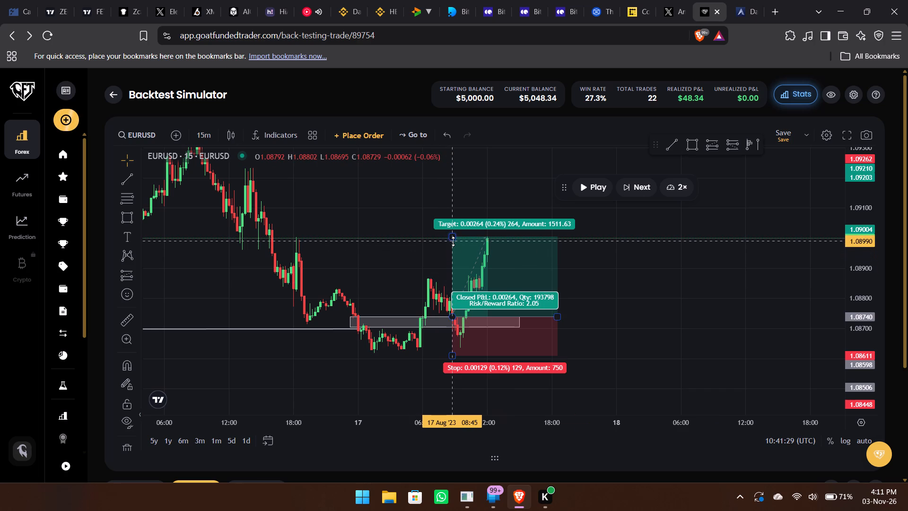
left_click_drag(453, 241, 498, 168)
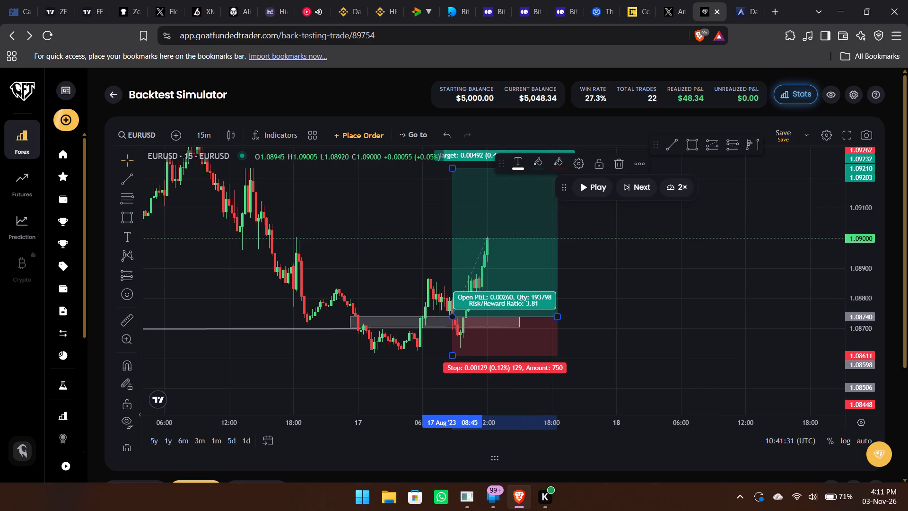
Run the 15m replay forward to about 16:00 on 17 Aug and pause it.
left_click(591, 187)
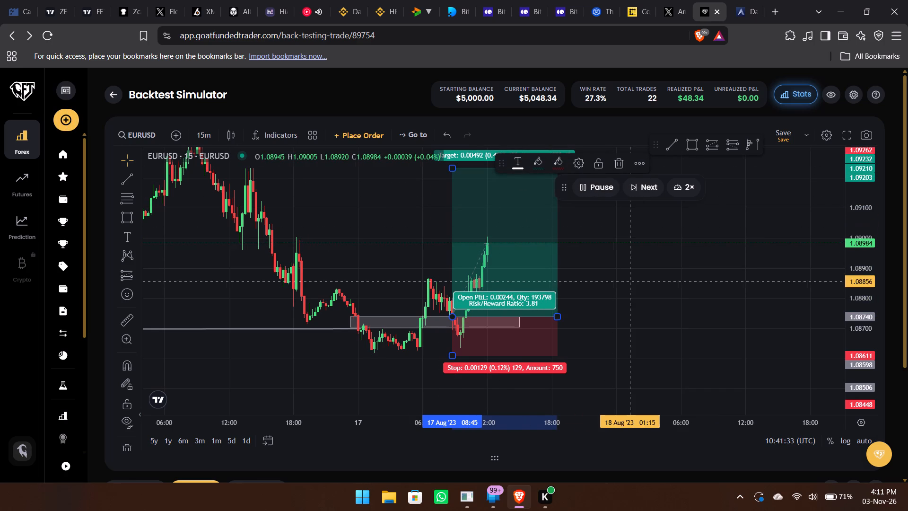
left_click_drag(631, 282, 638, 319)
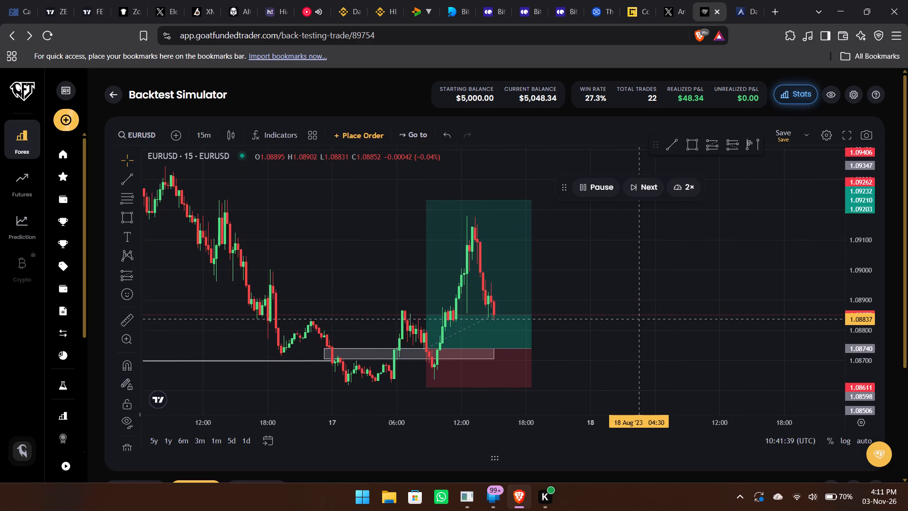
left_click_drag(646, 340, 654, 310)
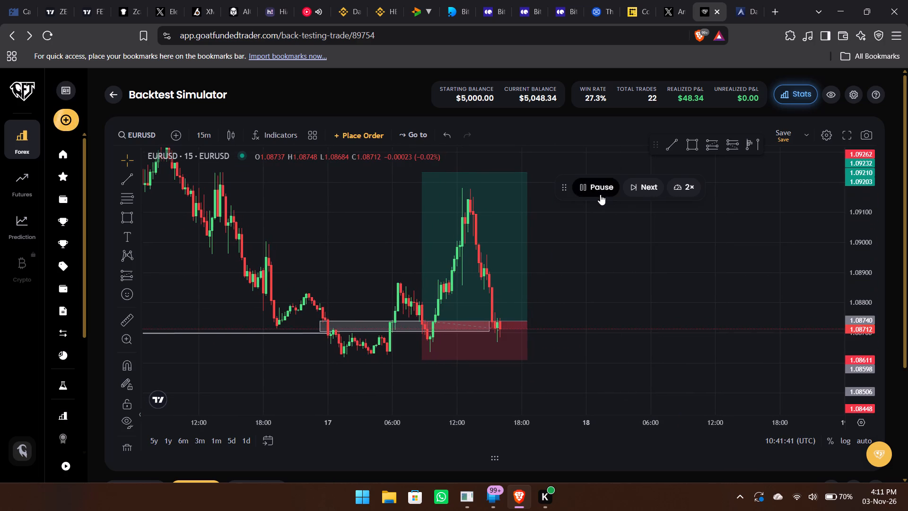
left_click(596, 191)
Set the target of the 17 Aug long position drawing to about 1.09141, just below the swing high.
left_click_drag(420, 171, 436, 207)
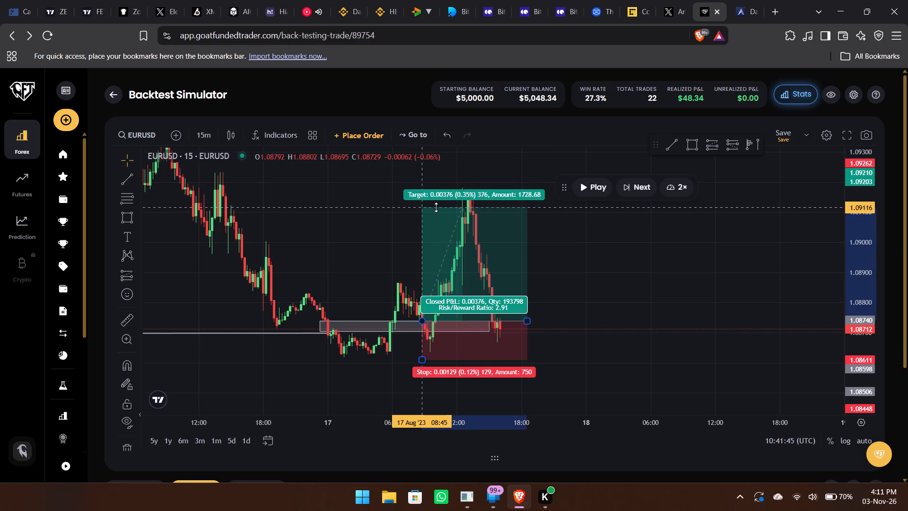
left_click_drag(436, 207, 451, 200)
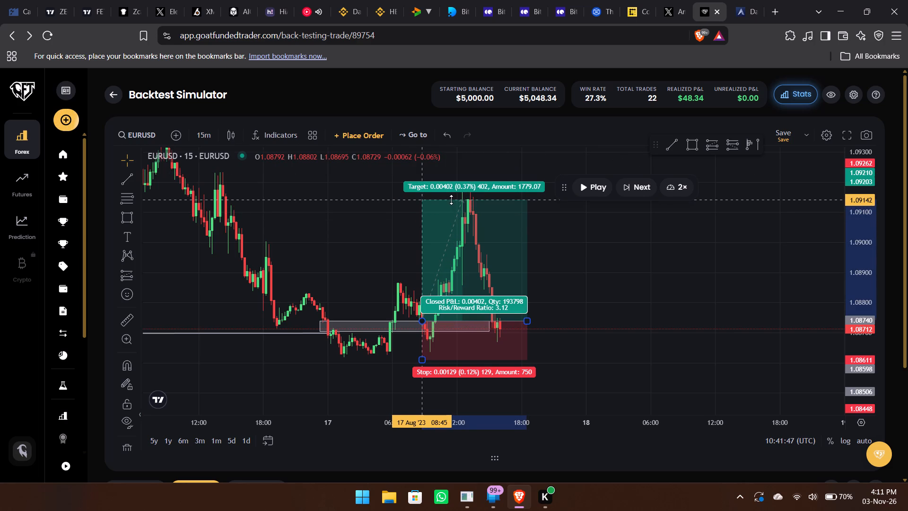
left_click_drag(451, 200, 450, 200)
Run the 15m replay forward to about 18:00 on 17 Aug and pause it.
left_click(592, 185)
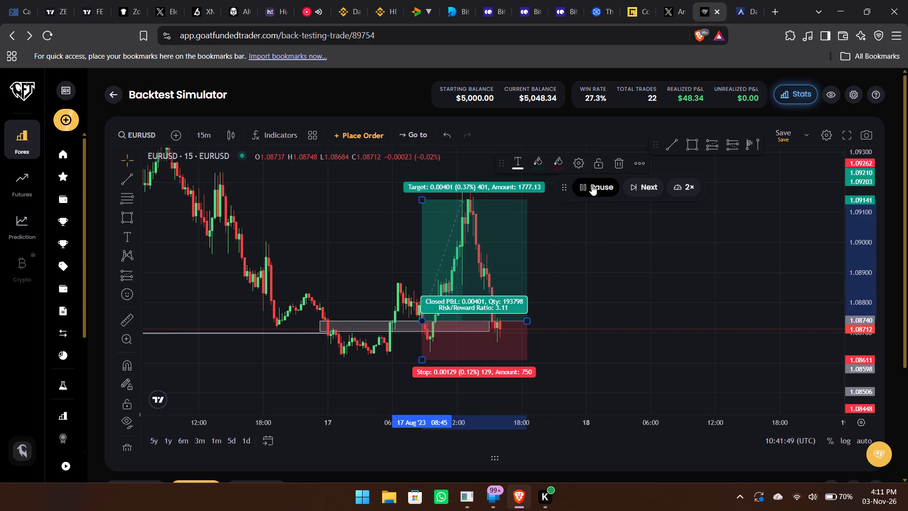
left_click_drag(604, 263, 563, 261)
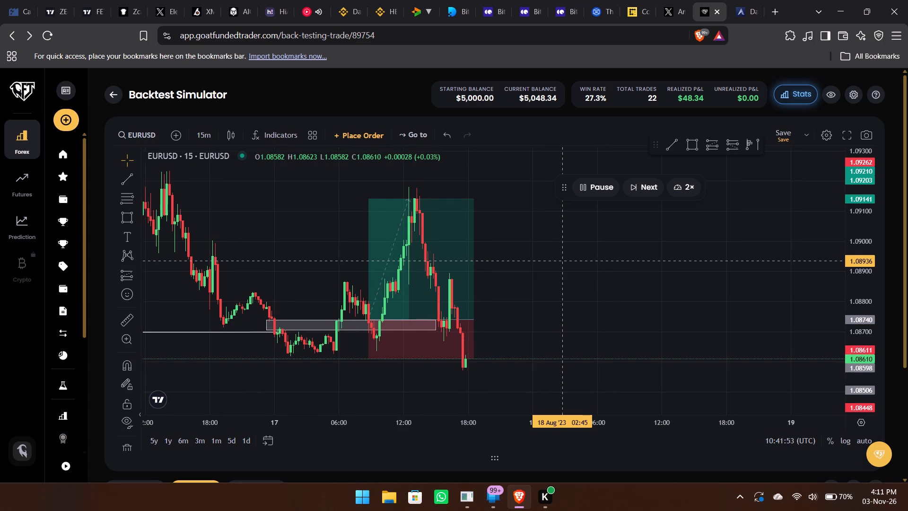
left_click(602, 185)
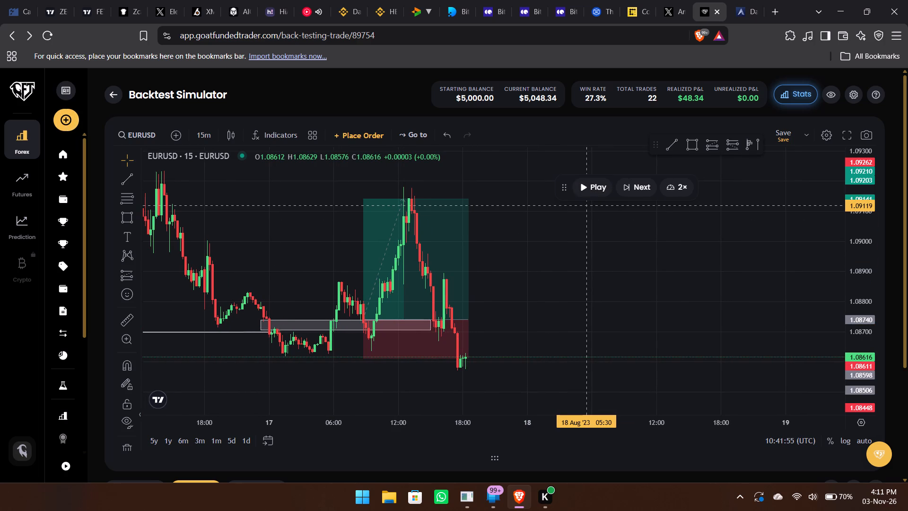
Switch the chart to the 1h timeframe.
type("1h")
left_click(611, 264)
type("1h")
key("Return")
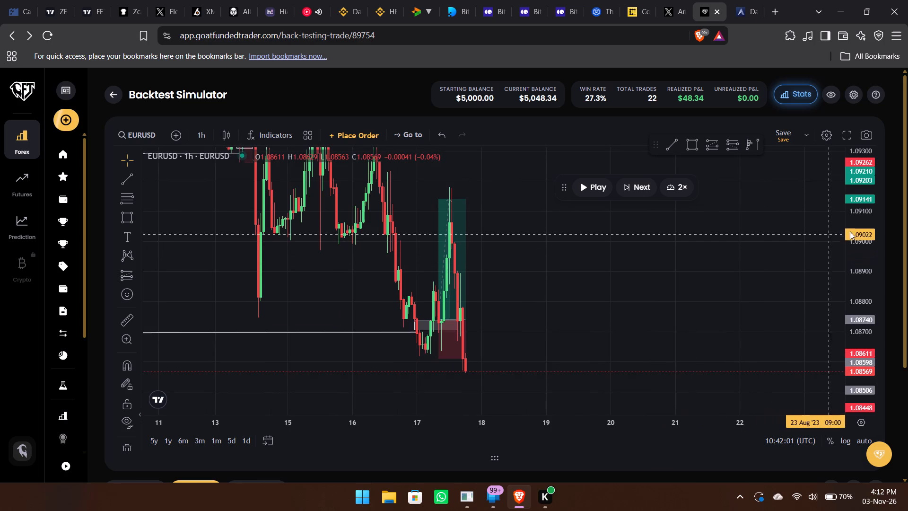
Run the 1h replay forward to about 20:00 on 18 Aug and pause it.
left_click_drag(864, 228, 850, 317)
left_click_drag(700, 291, 658, 306)
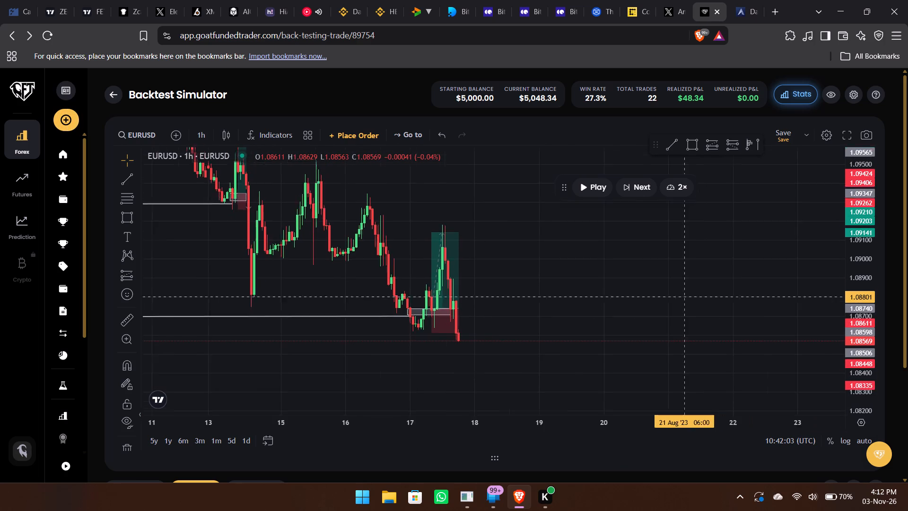
left_click_drag(658, 306, 646, 311)
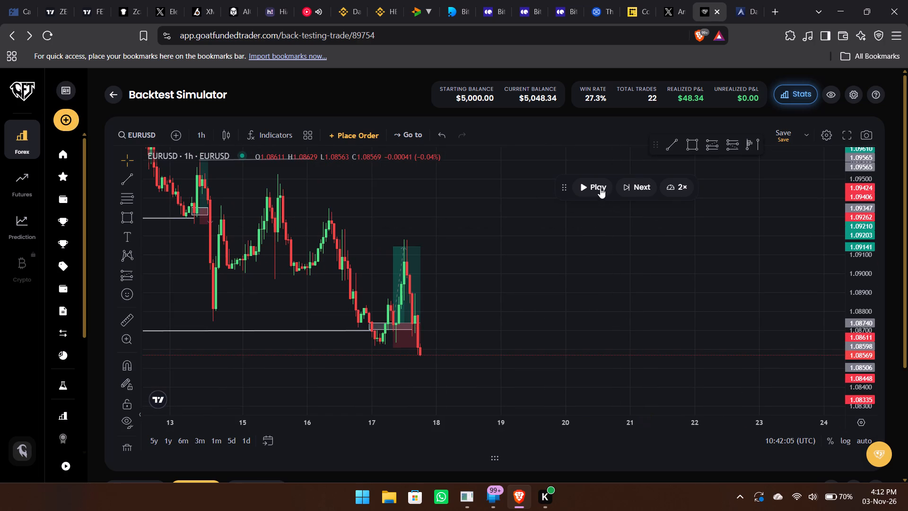
left_click(599, 185)
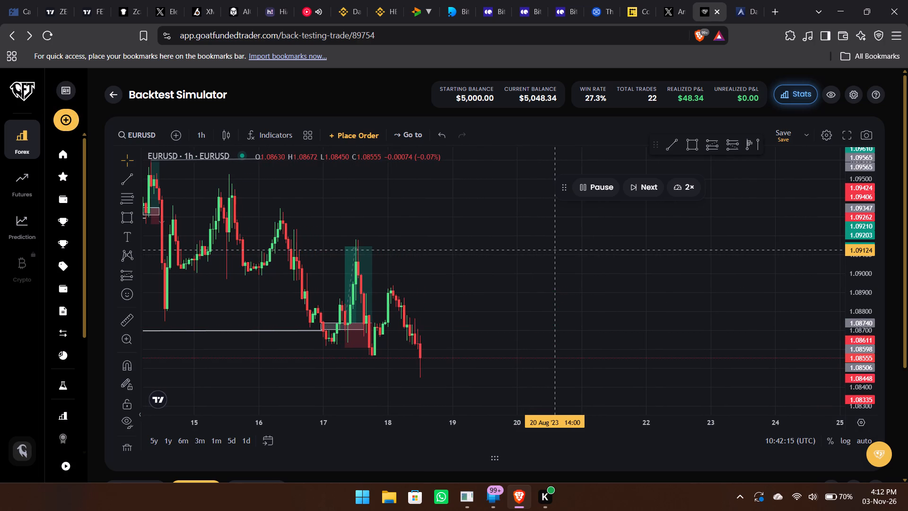
left_click(554, 250)
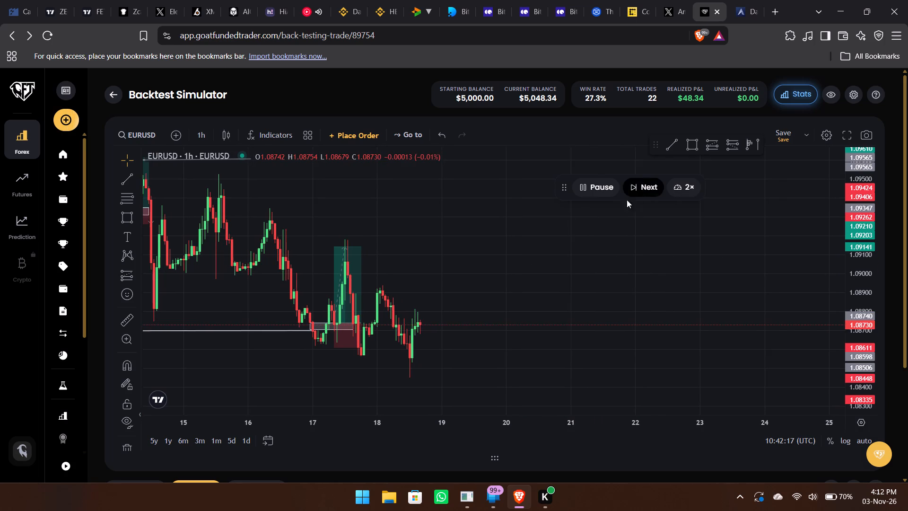
left_click(605, 176)
left_click(589, 189)
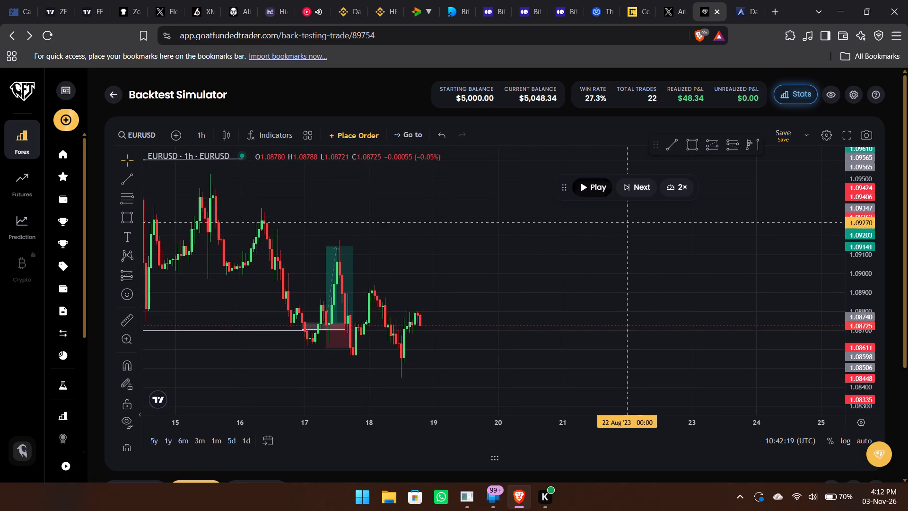
left_click(655, 264)
Draw a trend line along the low from 17:00 on 17 Aug at about 1.08568 to 13:00 on 18 Aug at about 1.08565.
left_click(670, 150)
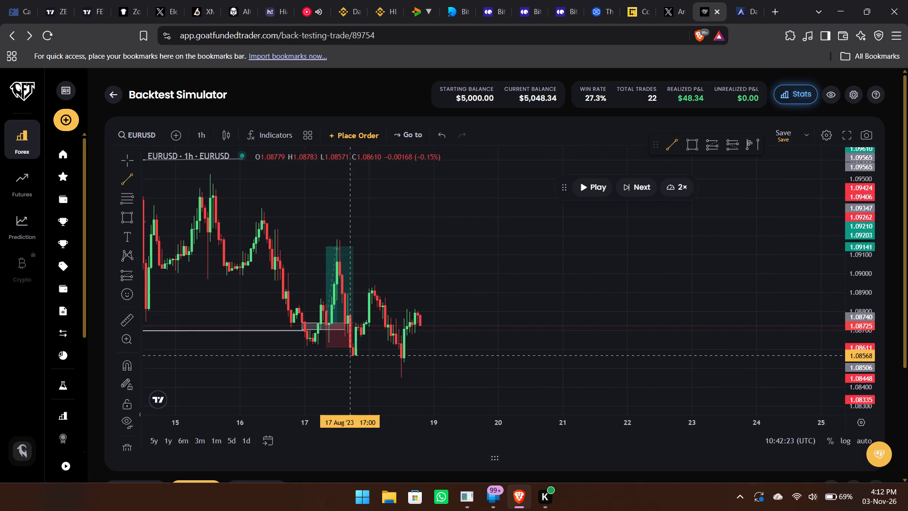
left_click_drag(350, 356, 411, 356)
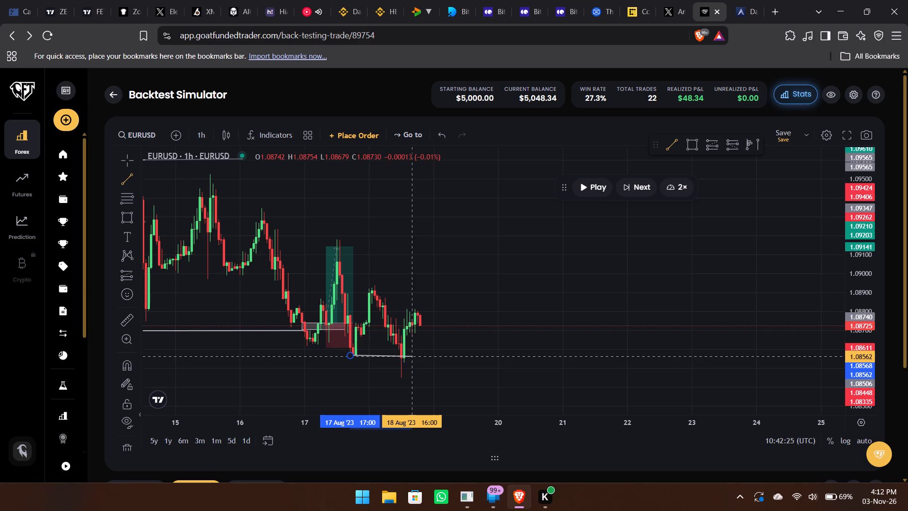
left_click_drag(411, 356, 405, 356)
left_click(405, 356)
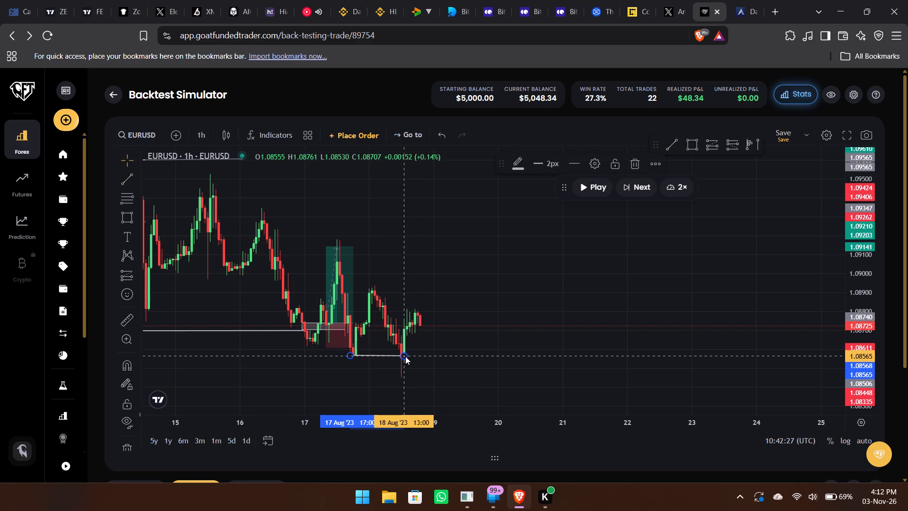
left_click(482, 354)
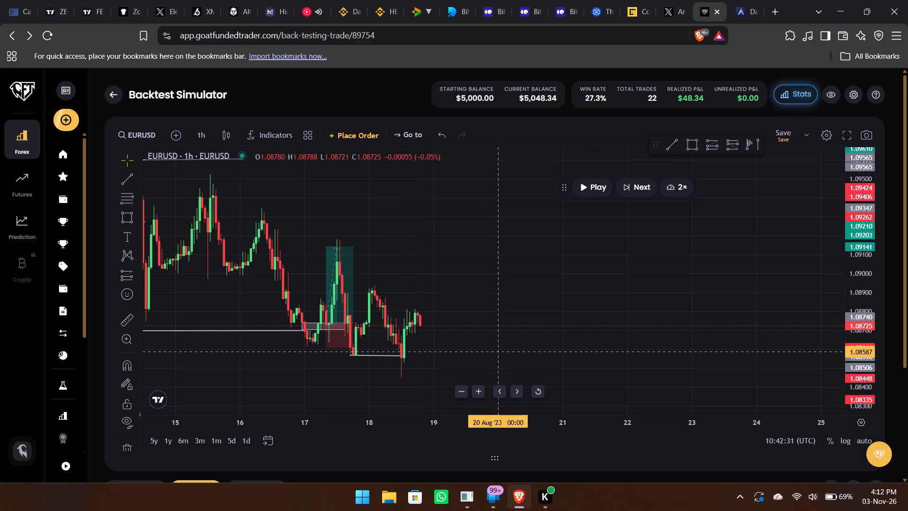
Switch the chart to the 5m timeframe.
key("5")
key("Return")
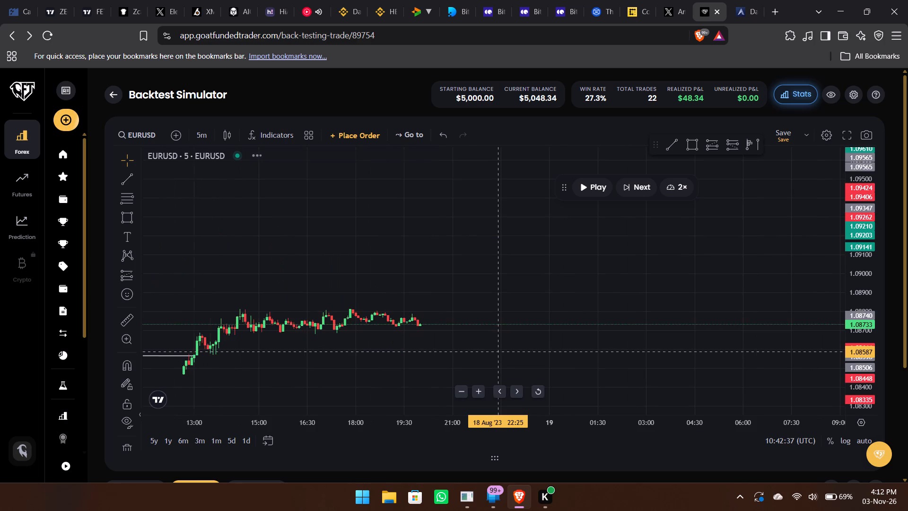
Draw a rectangle zone between about 1.08608 and 1.08567, from 12:05 to about 15:35 on 18 Aug.
scroll(407, 358, "right", 4)
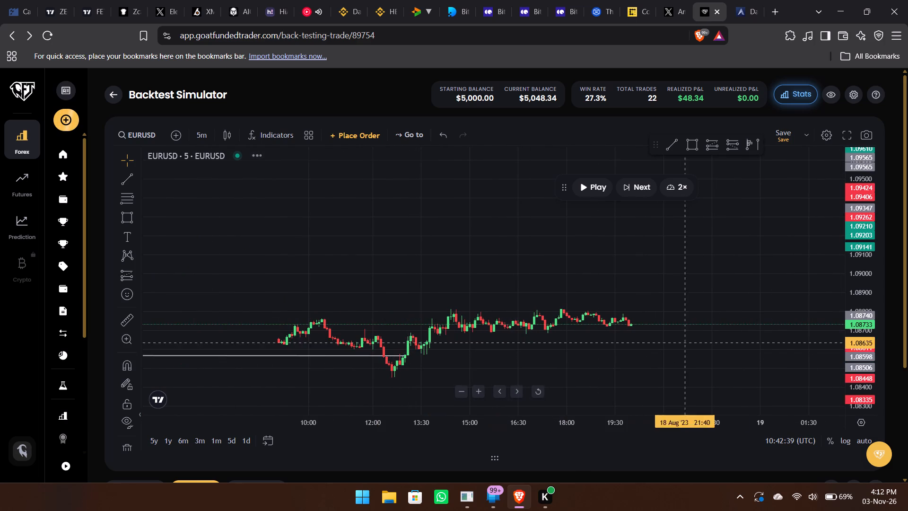
left_click_drag(861, 351, 857, 234)
left_click_drag(654, 344, 656, 220)
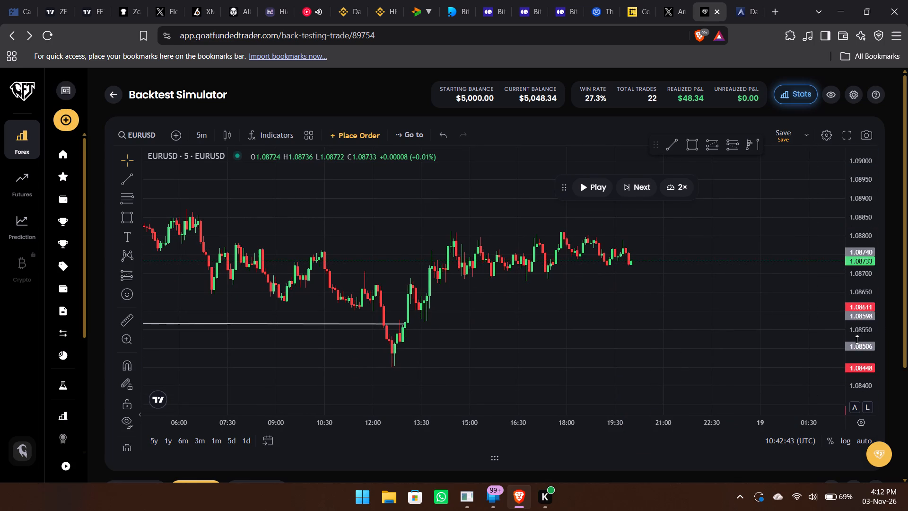
left_click_drag(853, 343, 856, 305)
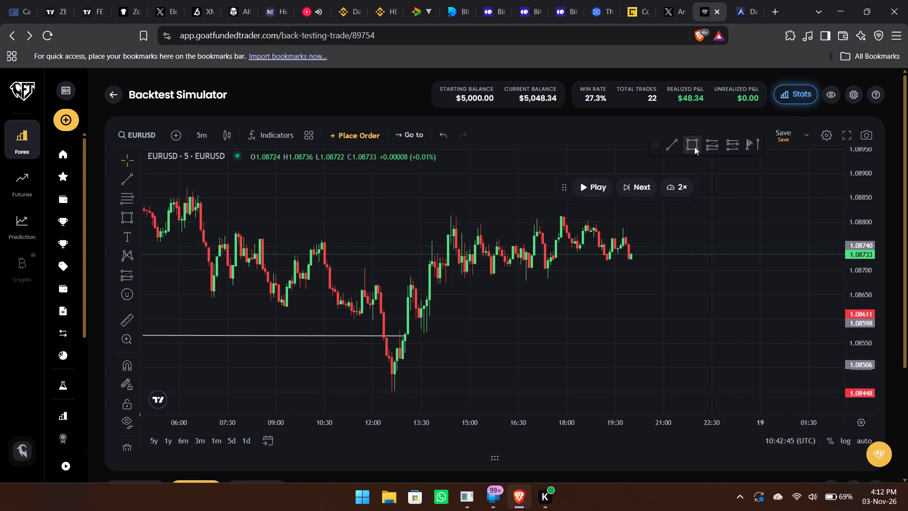
left_click(694, 147)
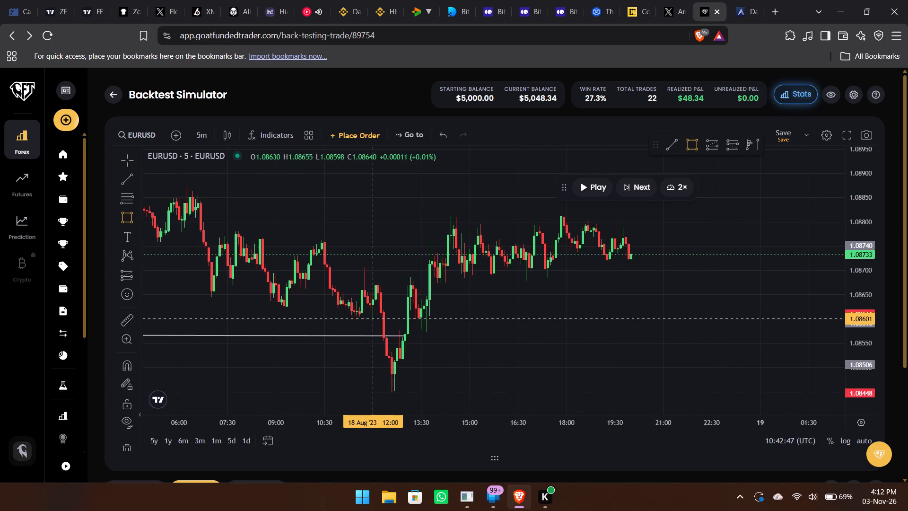
left_click_drag(375, 315, 517, 335)
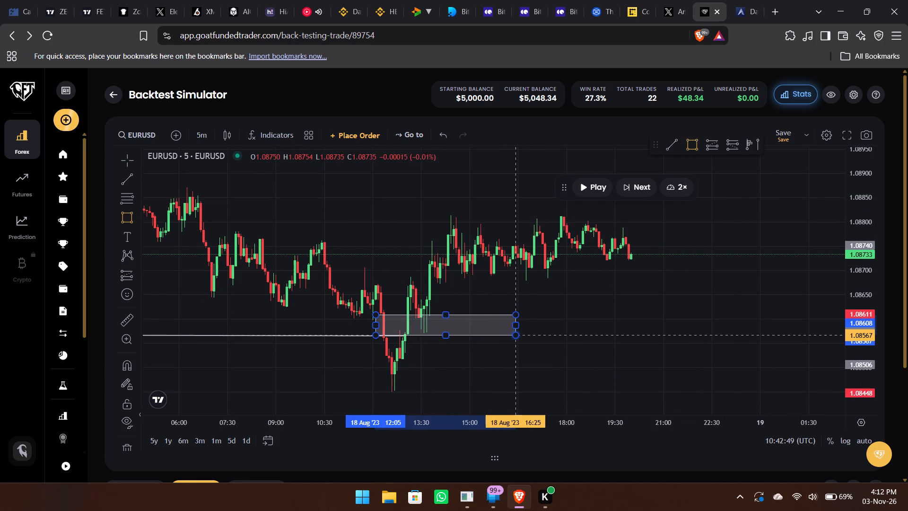
left_click_drag(517, 335, 540, 335)
left_click(540, 335)
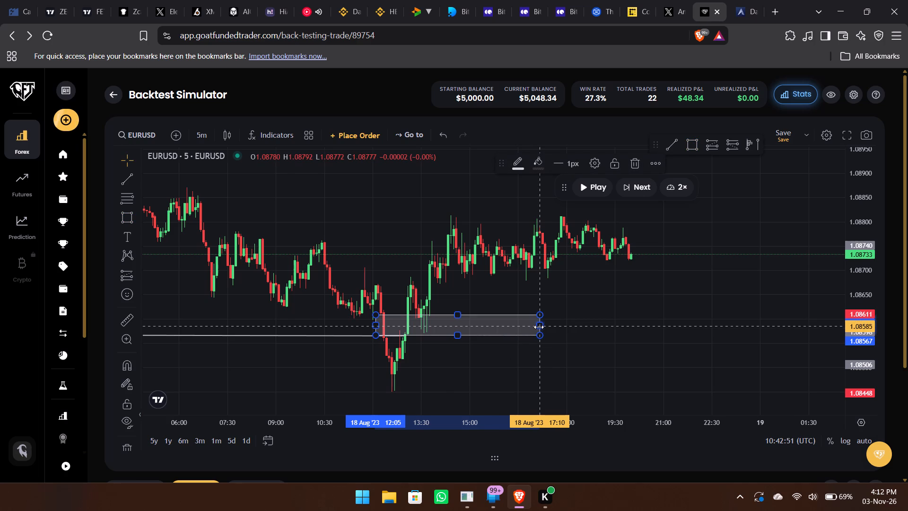
left_click_drag(539, 327, 490, 329)
Place a long position at about 1.08605 from 13:25 on 18 Aug, leaving it as an annotation.
left_click_drag(582, 300, 584, 277)
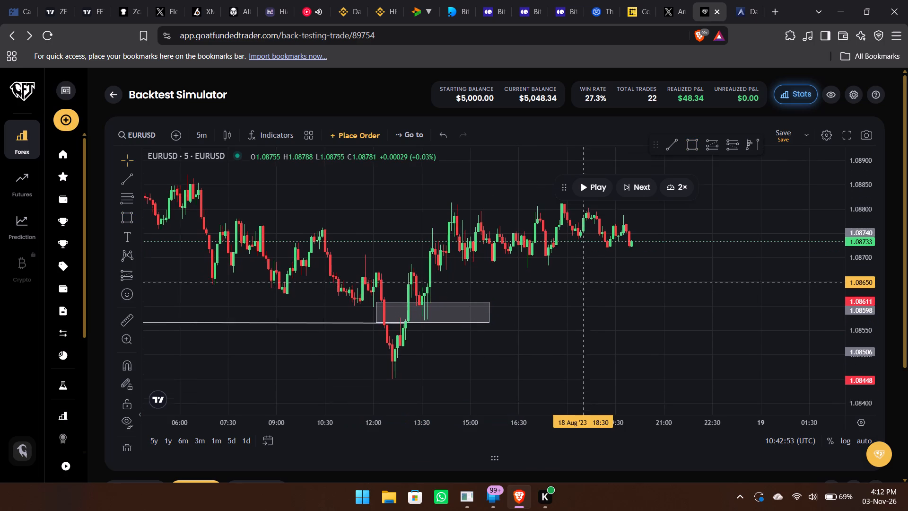
left_click_drag(584, 277, 583, 273)
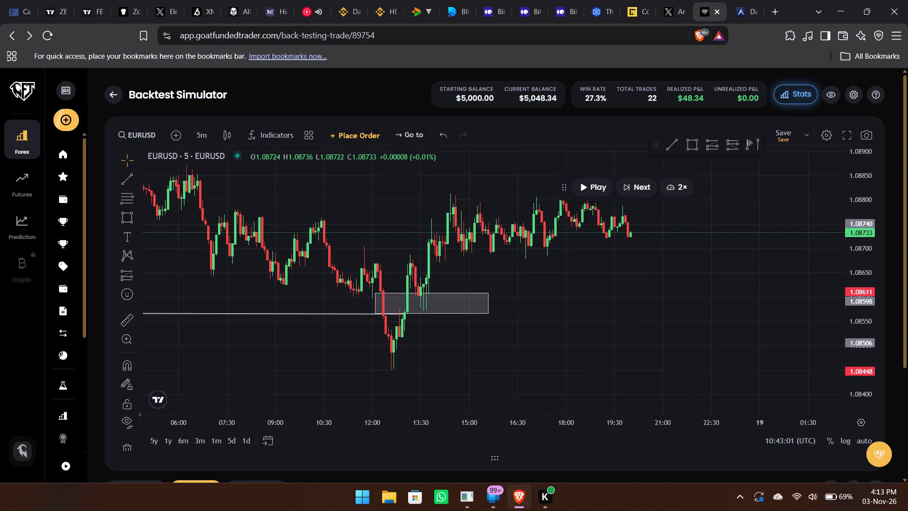
left_click(714, 147)
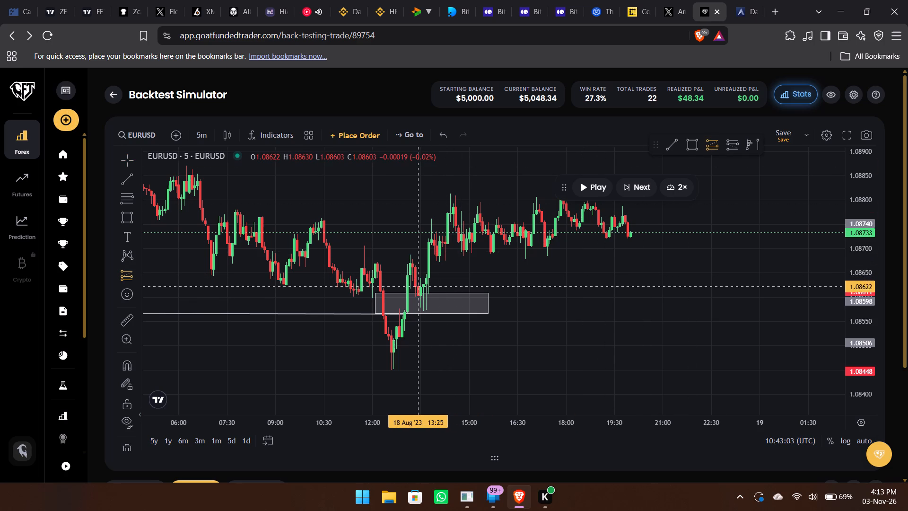
left_click(417, 295)
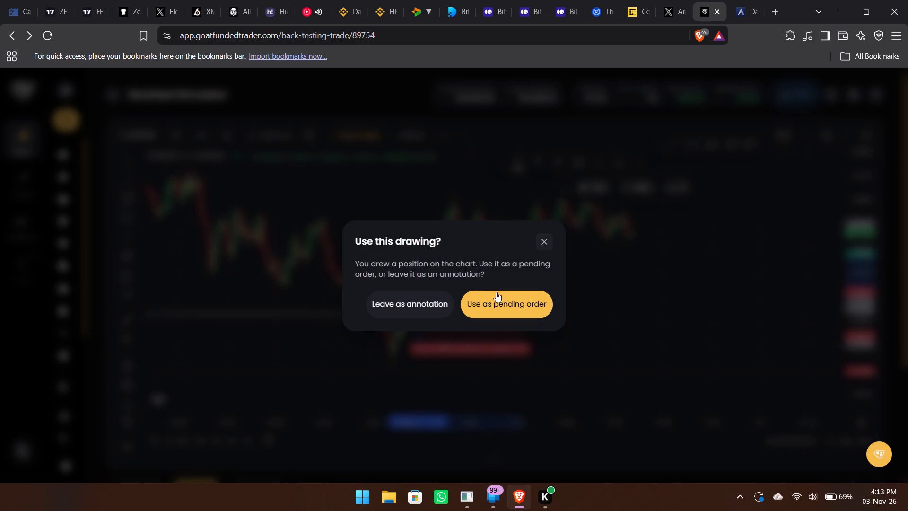
left_click(410, 305)
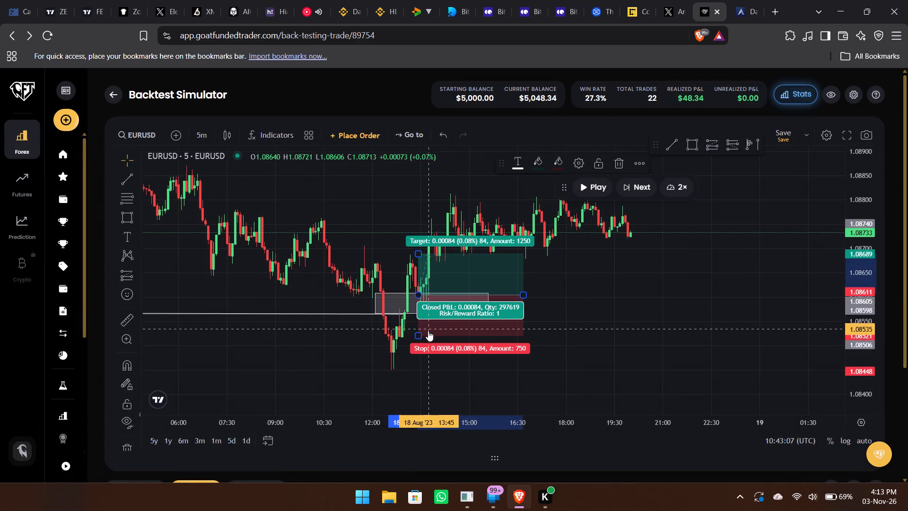
Set the long position's stop at about 1.08445, below the 18 Aug low, and its target at about 1.08935.
left_click_drag(416, 337, 422, 377)
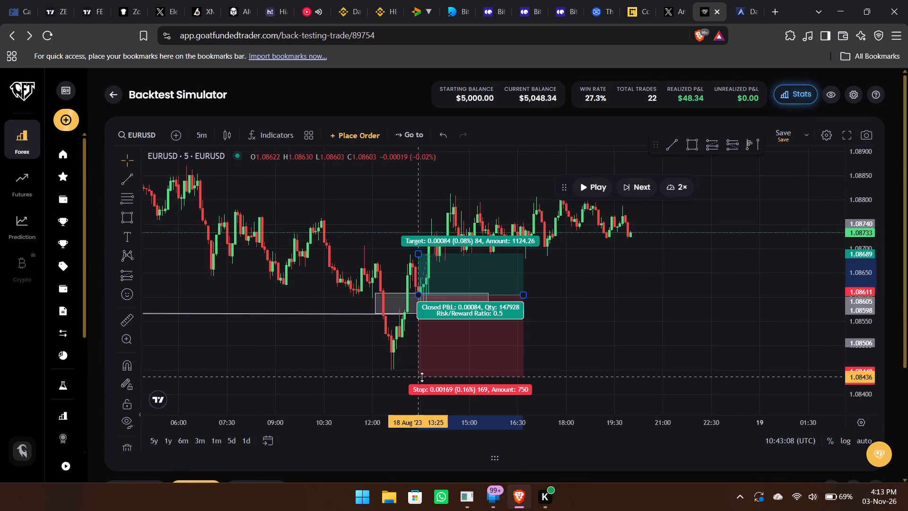
left_click_drag(422, 377, 431, 373)
left_click_drag(417, 253, 483, 160)
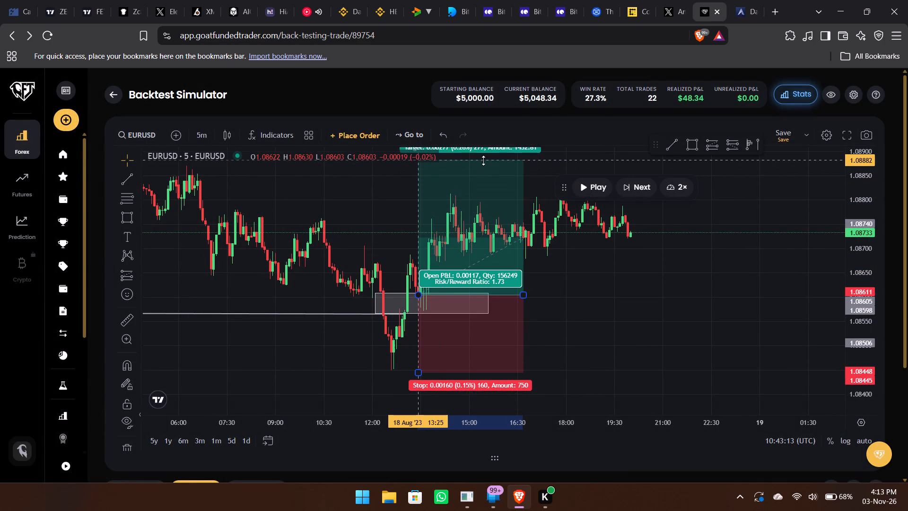
left_click_drag(483, 160, 493, 142)
left_click_drag(562, 276, 565, 295)
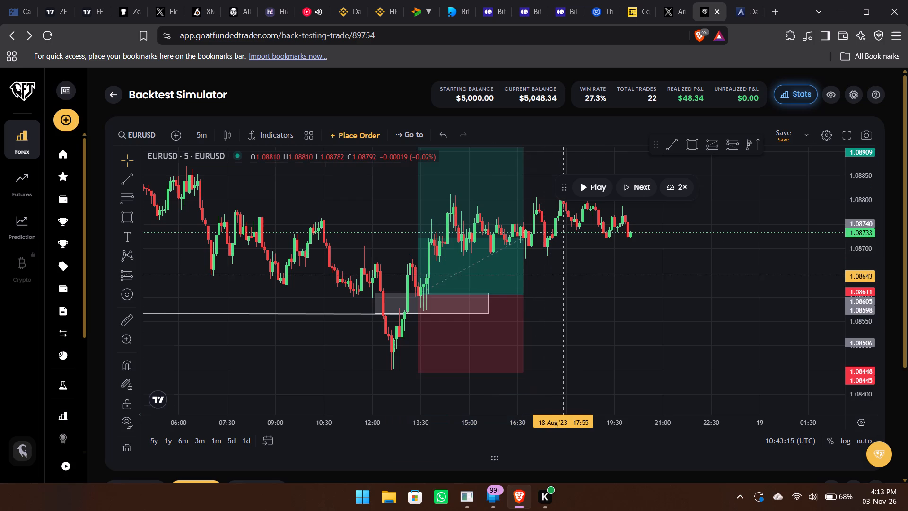
left_click_drag(565, 295, 566, 313)
left_click_drag(421, 175, 426, 166)
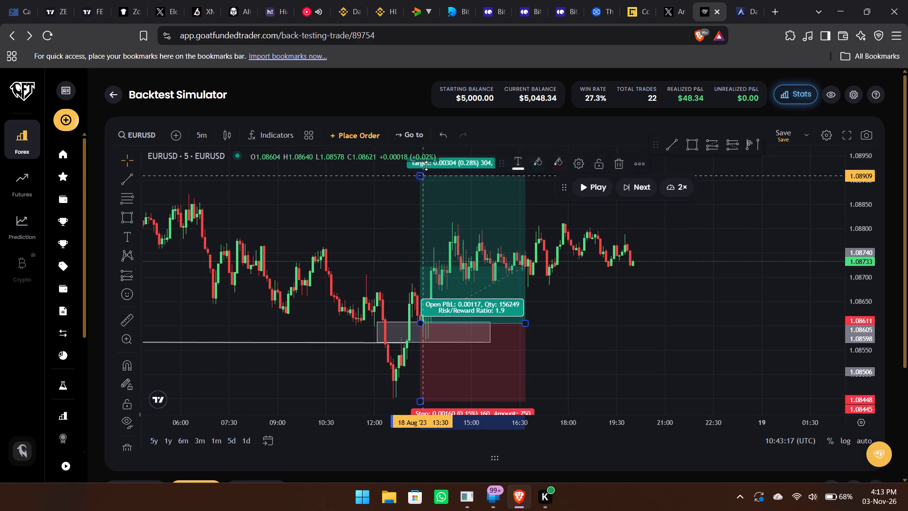
left_click_drag(426, 166, 427, 164)
Run the 5m replay forward to about 06:25 on 21 Aug.
left_click(593, 183)
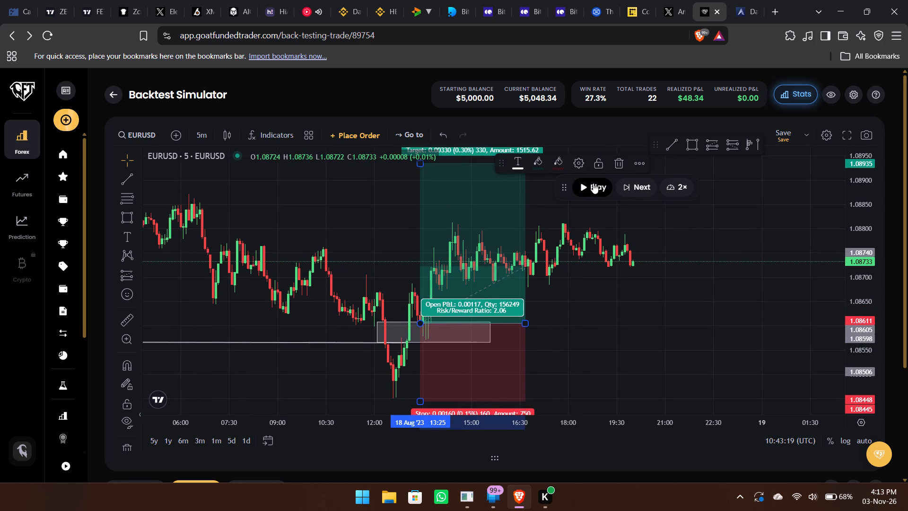
left_click(638, 302)
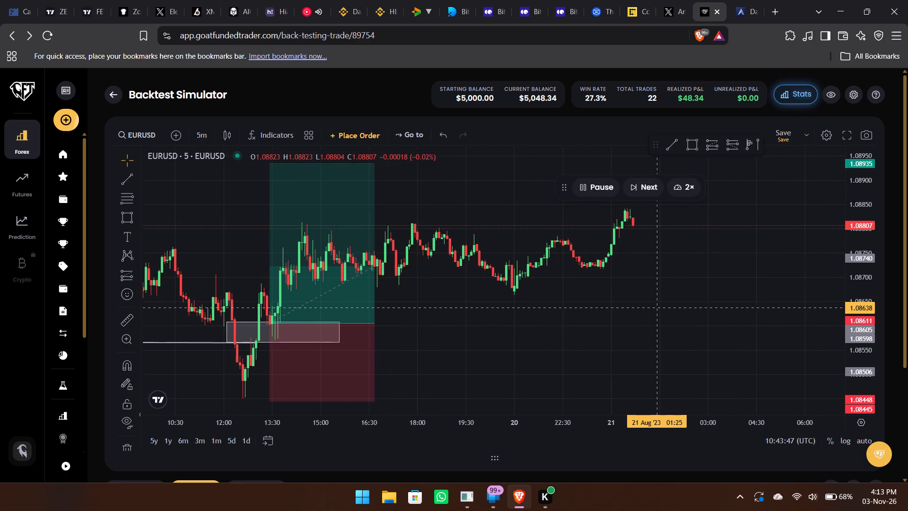
left_click_drag(656, 308, 702, 319)
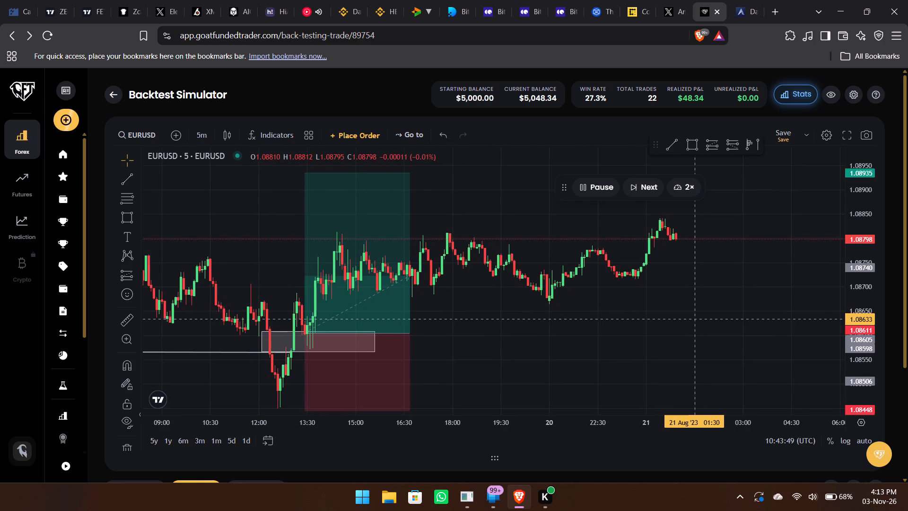
left_click_drag(702, 319, 699, 346)
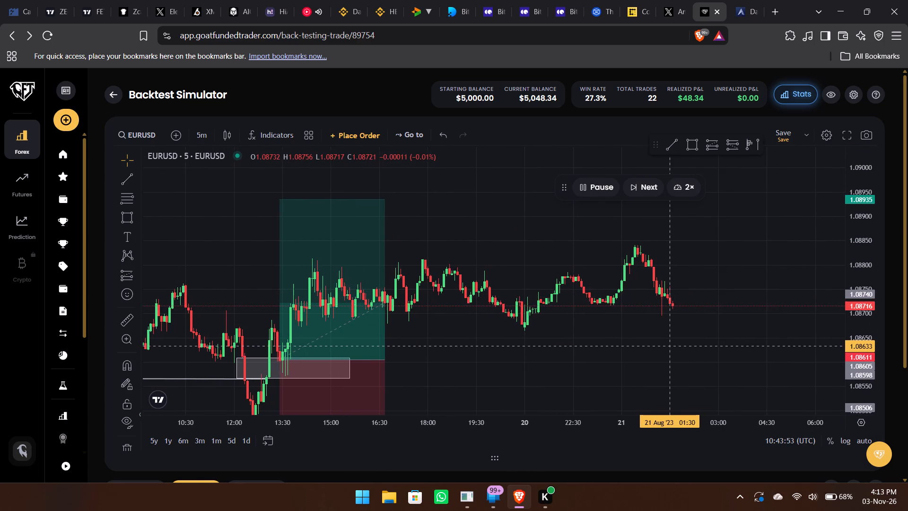
left_click_drag(699, 346, 672, 348)
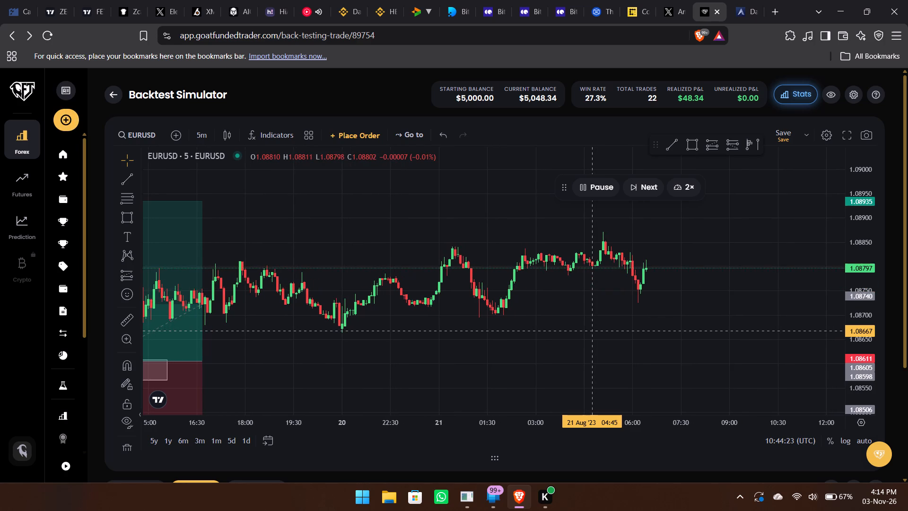
Extend the long position's end to about 09:10 on 21 Aug while the replay keeps running.
scroll(592, 331, "right", 1)
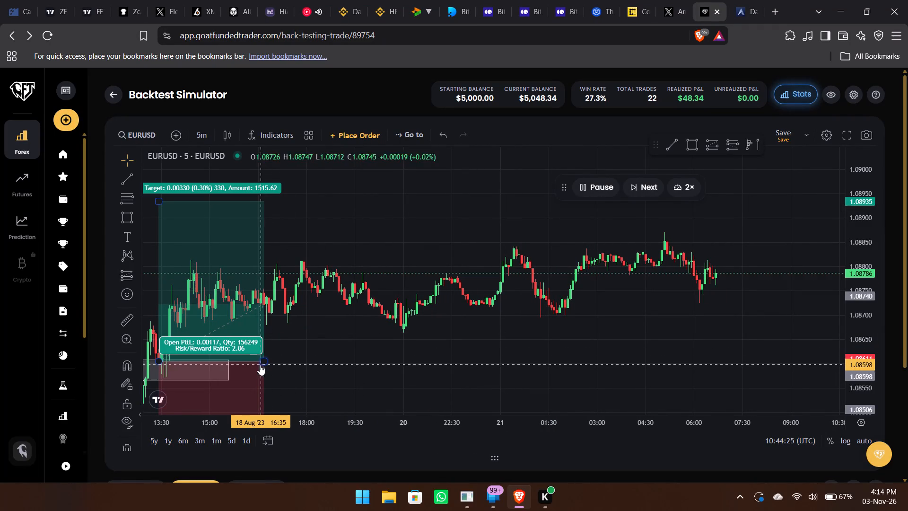
left_click_drag(260, 365, 728, 344)
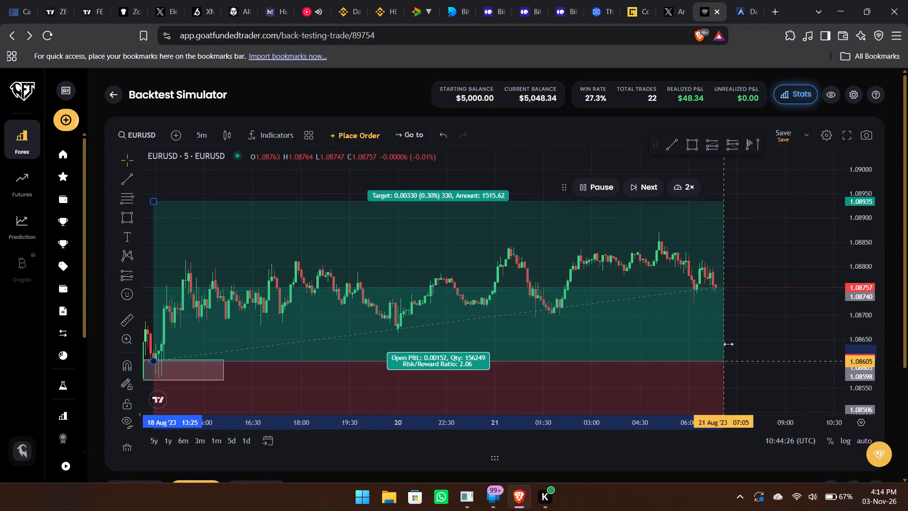
left_click_drag(728, 344, 788, 340)
Let the 5m replay run past the long position's target to about 09:55 on 21 Aug and pause it.
left_click_drag(814, 291, 779, 282)
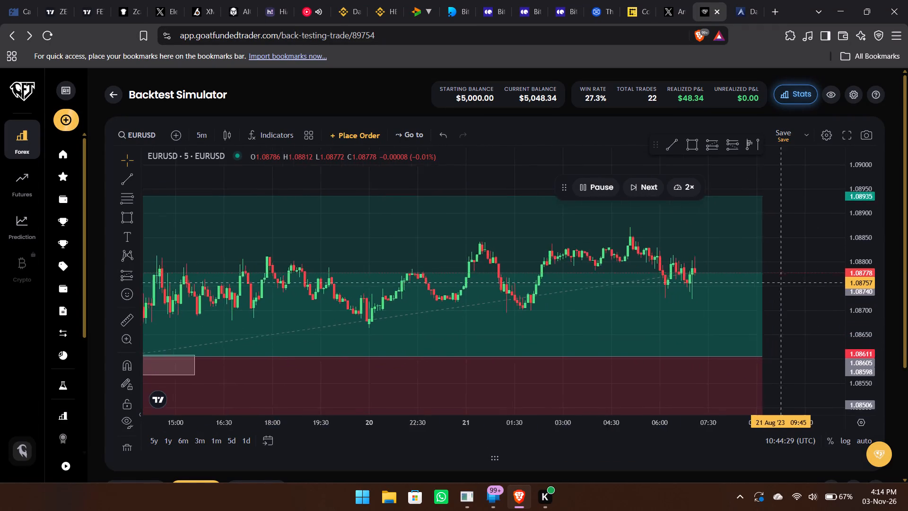
left_click_drag(779, 282, 753, 278)
left_click_drag(783, 226, 718, 249)
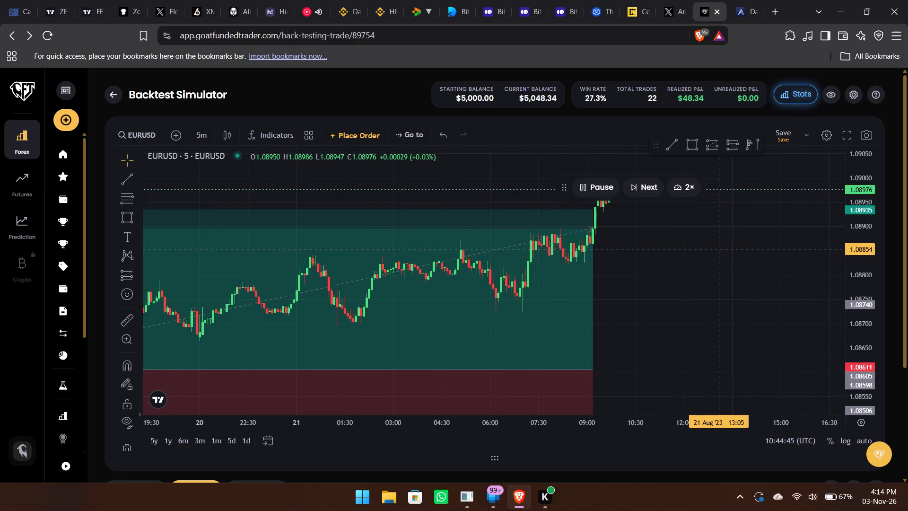
left_click(593, 184)
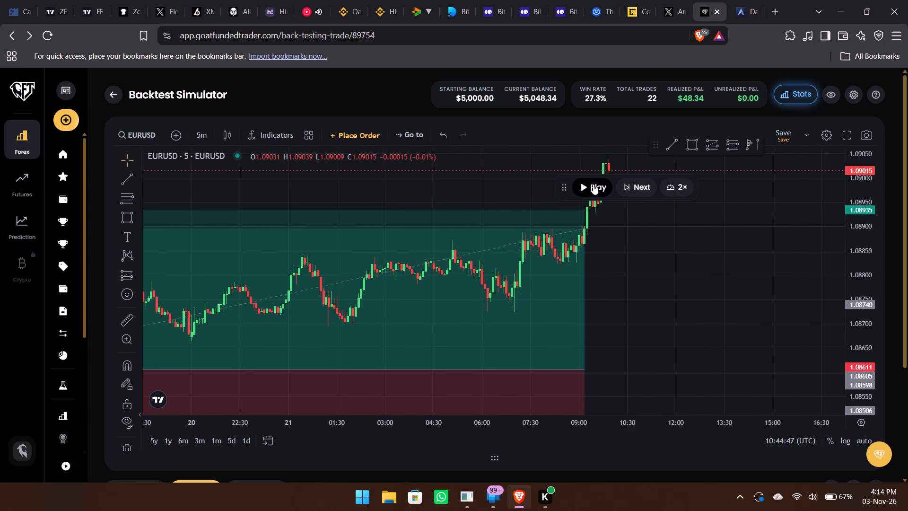
Switch the chart to the 1h timeframe.
type("1h")
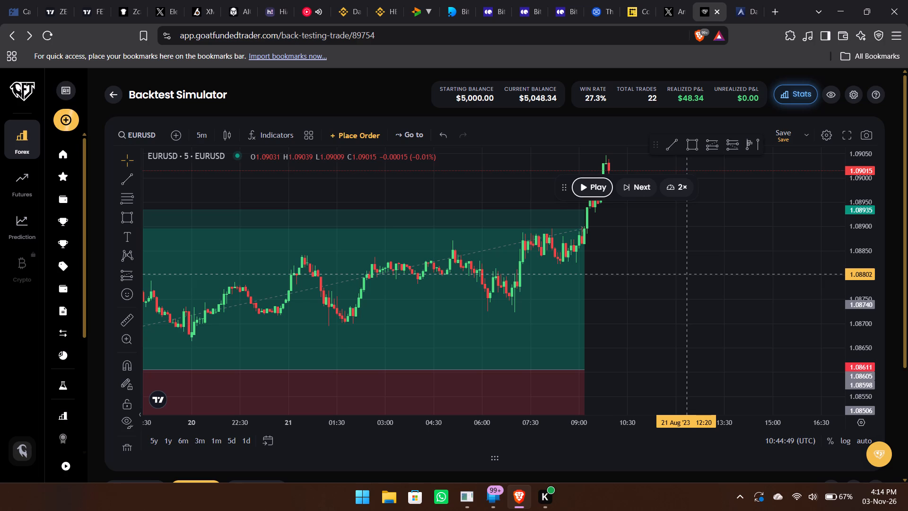
key("Return")
left_click(686, 274)
type("1h4")
key("BackSpace")
key("Return")
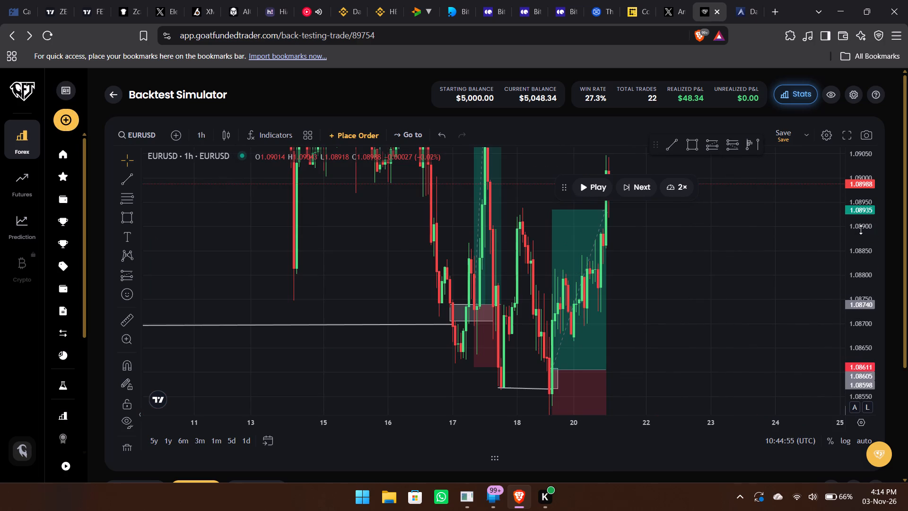
Draw a near-horizontal trend line from the 12:00 high on 17 Aug at about 1.09178 to about 06:00 on 22 Aug.
left_click_drag(861, 229, 840, 339)
left_click_drag(698, 293, 638, 319)
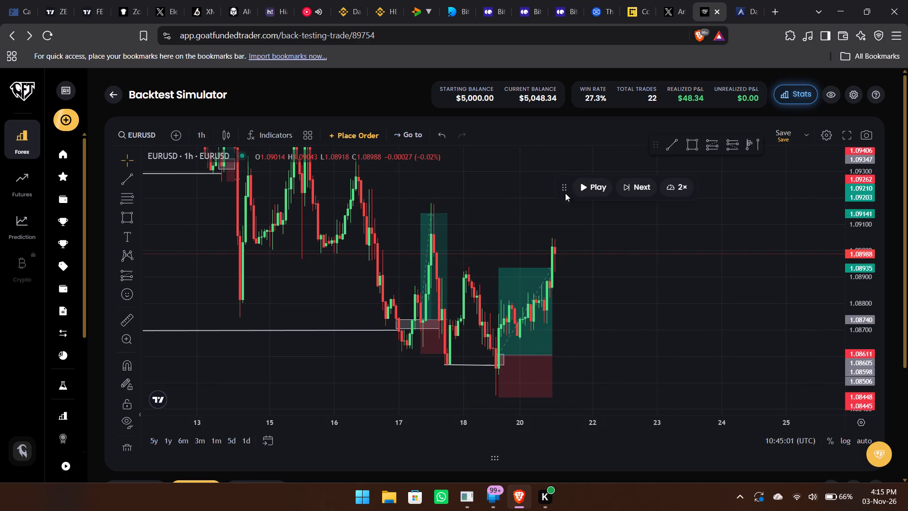
left_click(664, 146)
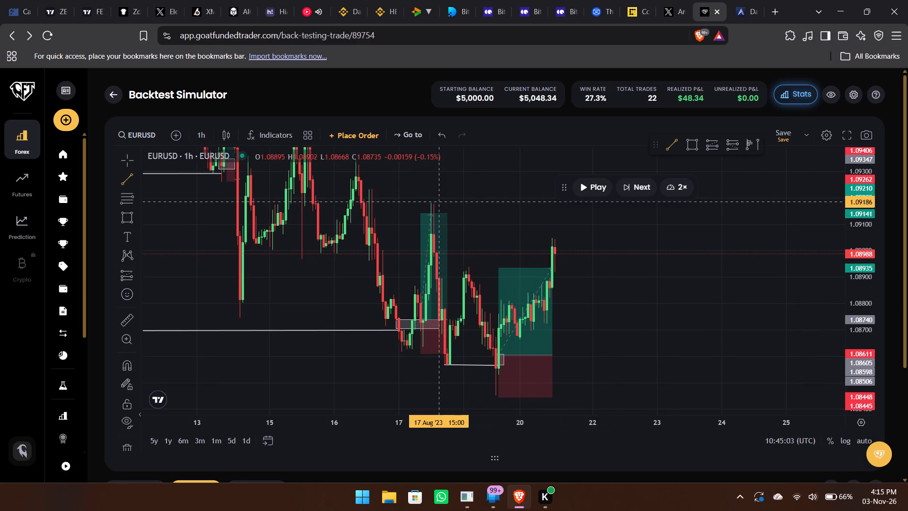
left_click_drag(431, 204, 576, 200)
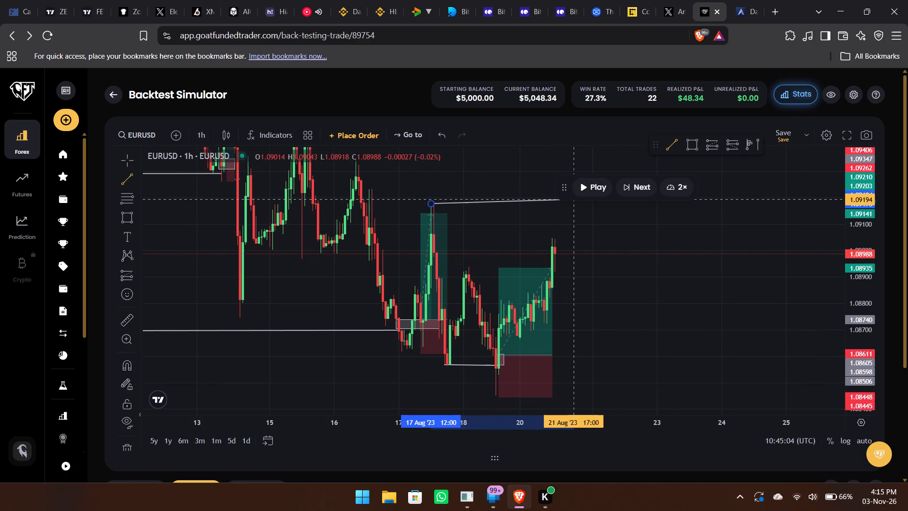
left_click_drag(576, 200, 579, 204)
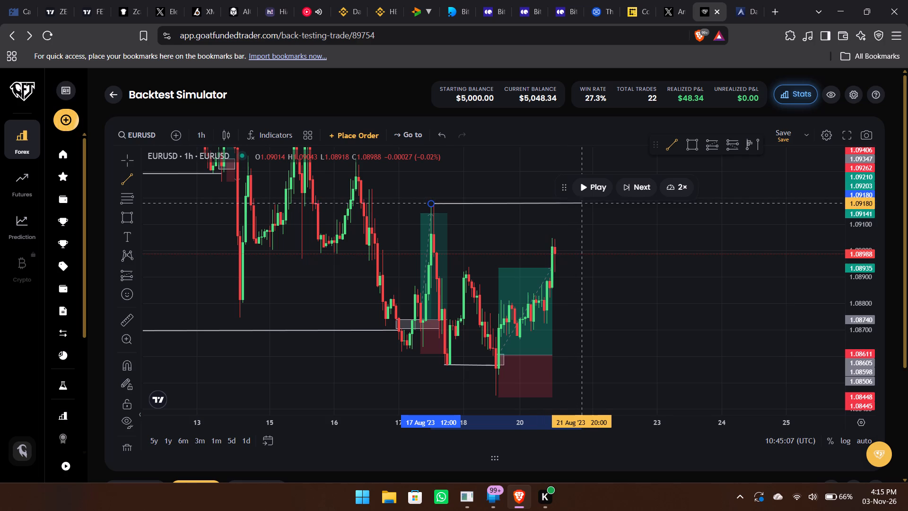
left_click_drag(579, 204, 604, 205)
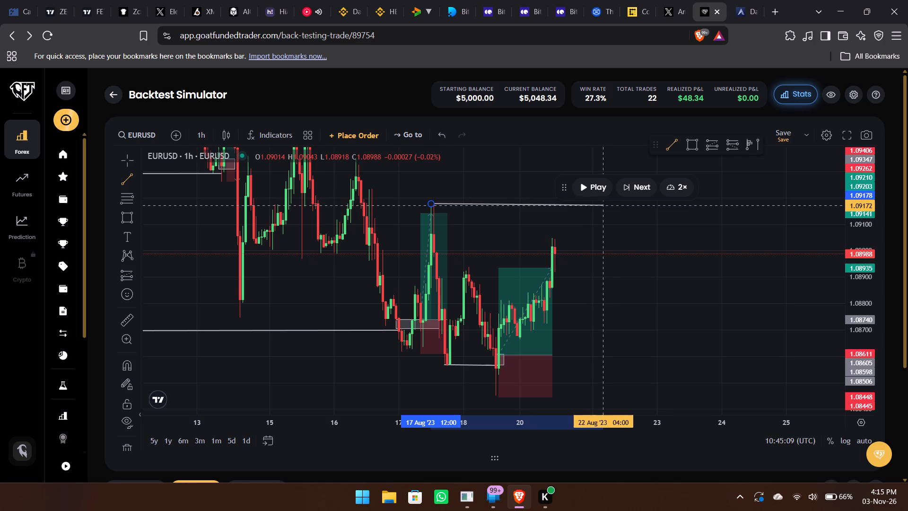
left_click_drag(604, 205, 610, 204)
left_click(610, 204)
left_click(649, 203)
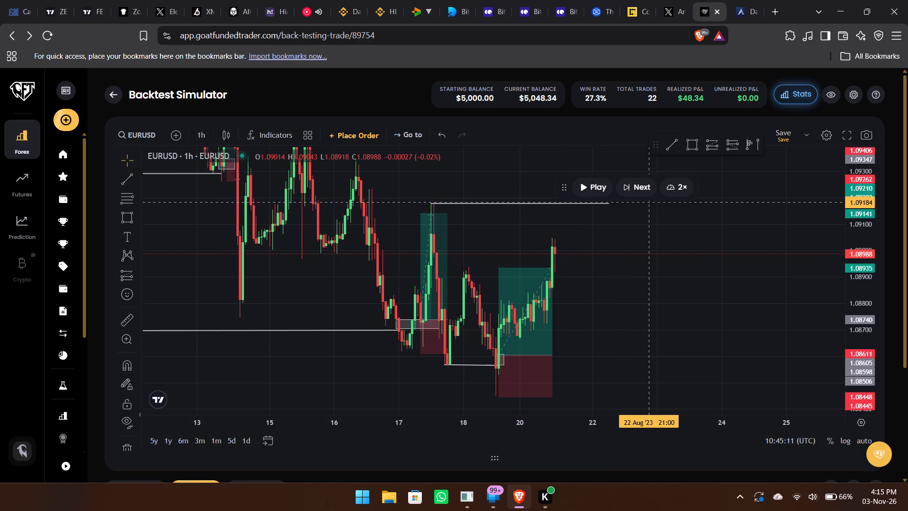
Run the 1h replay forward to about 10:00 on 22 Aug and pause it.
left_click(590, 186)
left_click_drag(650, 258, 584, 276)
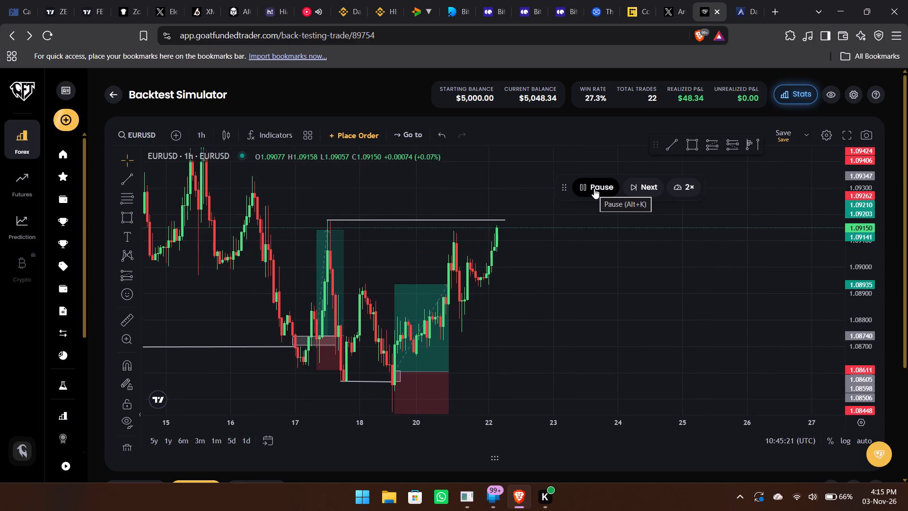
left_click(594, 188)
left_click(594, 188)
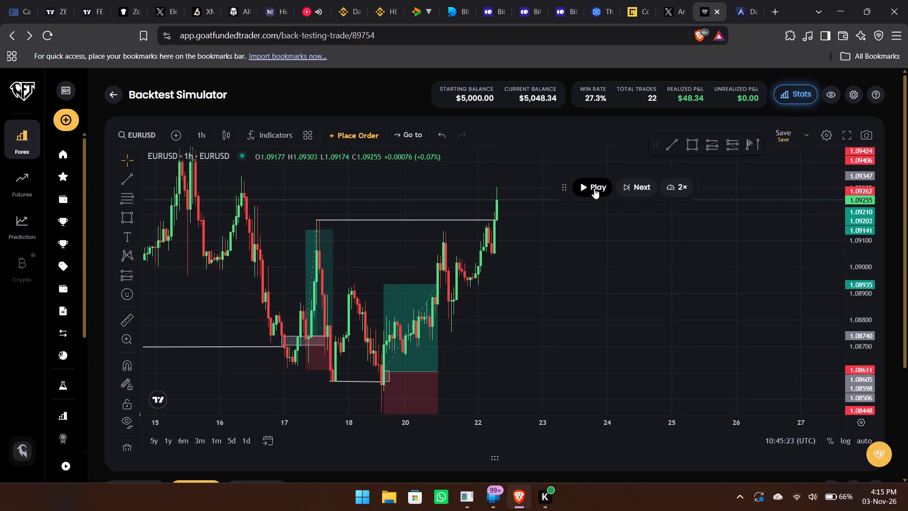
left_click(594, 188)
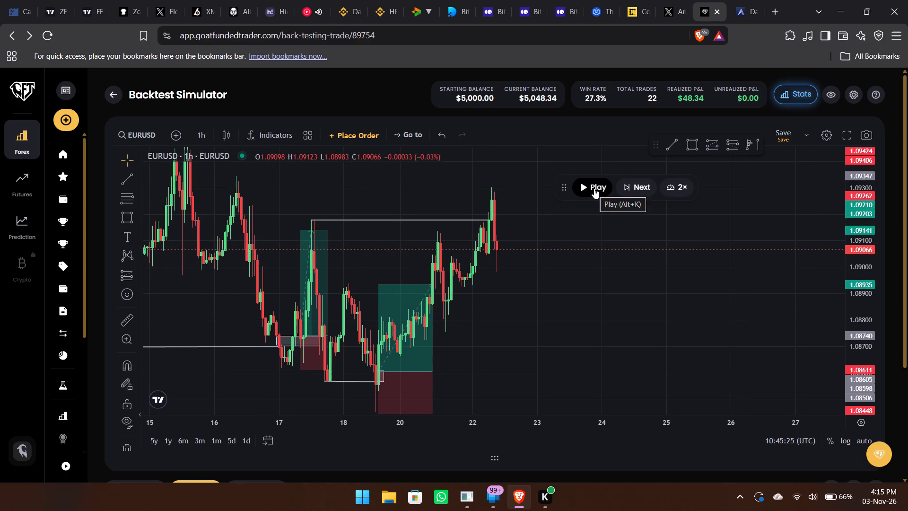
Switch the chart to the 5m timeframe to examine the 22 Aug price action around the 1.09178 trend line.
key("5")
left_click(575, 247)
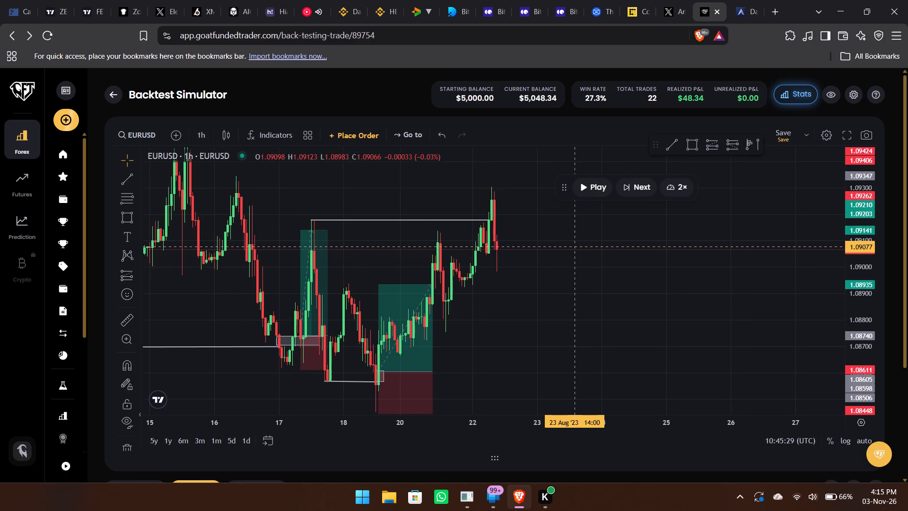
key("5")
key("Return")
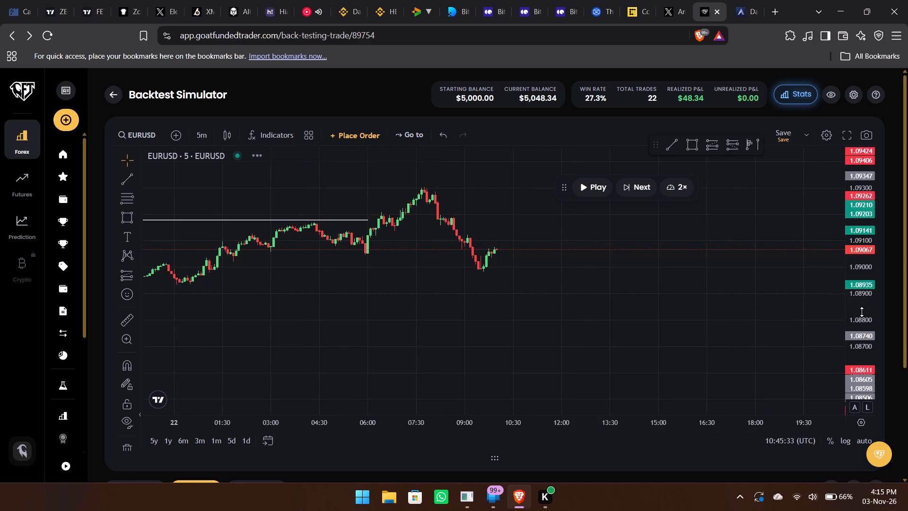
left_click_drag(862, 312, 848, 147)
left_click_drag(535, 245, 579, 327)
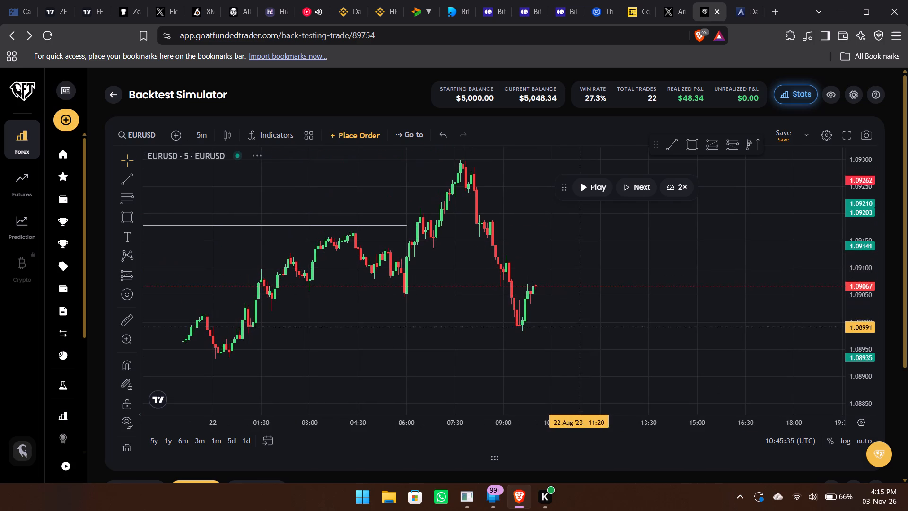
left_click_drag(865, 332, 864, 257)
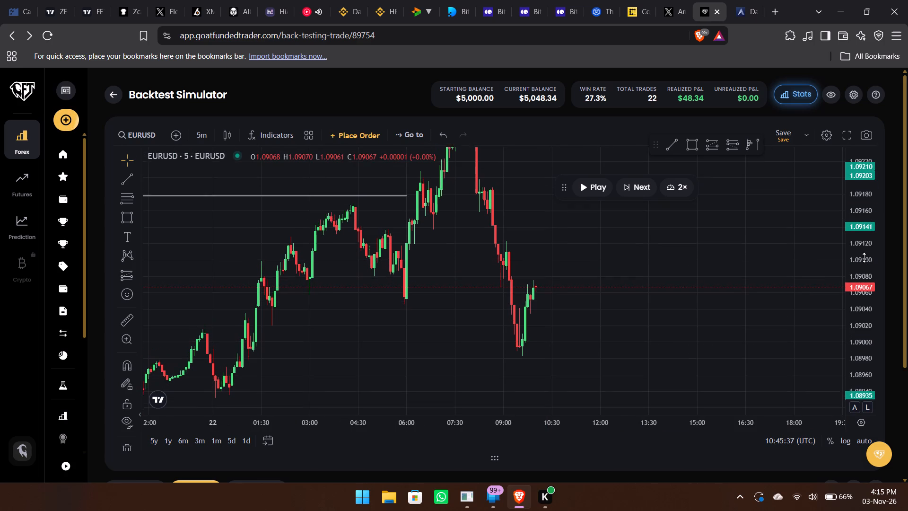
left_click_drag(864, 257, 863, 257)
left_click_drag(675, 273, 653, 346)
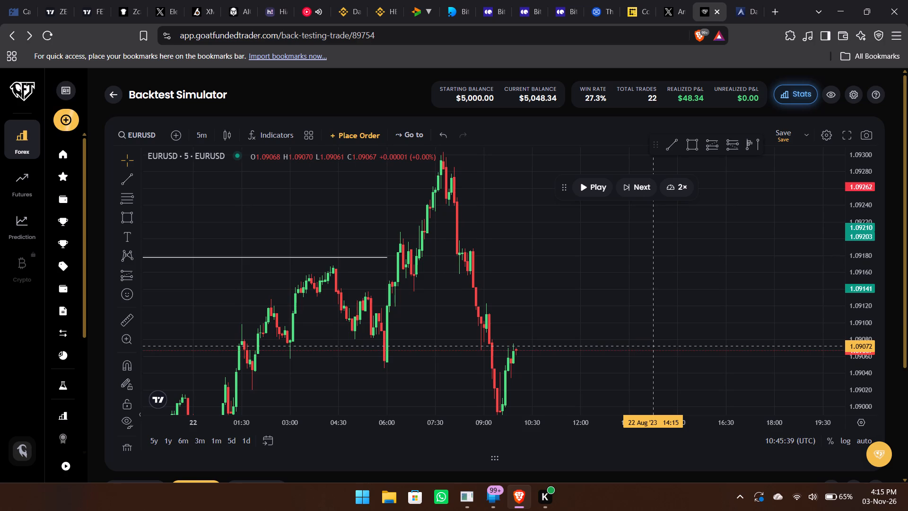
Switch the chart back to the 1h timeframe.
left_click_drag(653, 346, 640, 396)
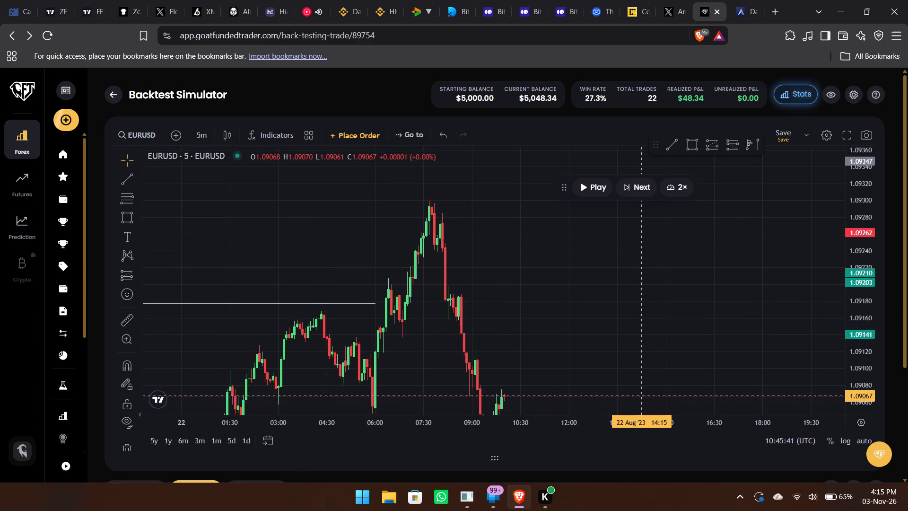
left_click_drag(640, 396, 647, 370)
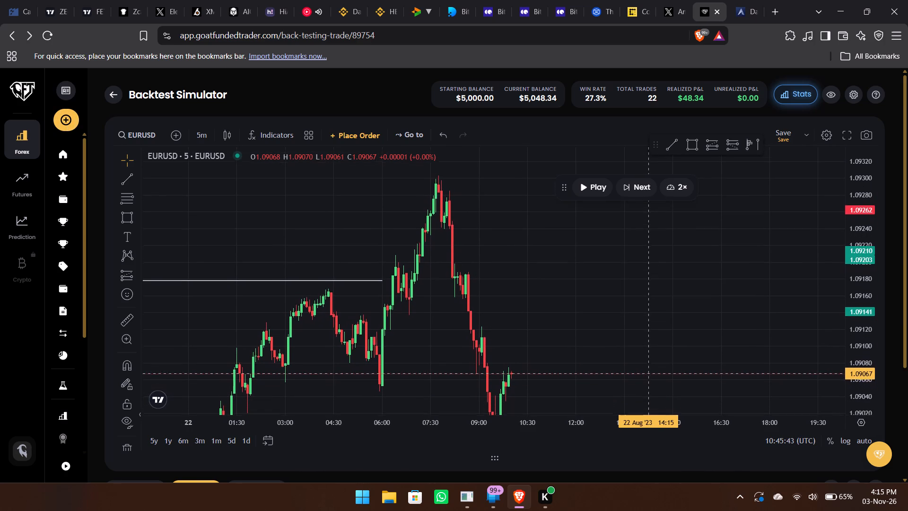
left_click_drag(647, 370, 641, 365)
type("1h")
key("Return")
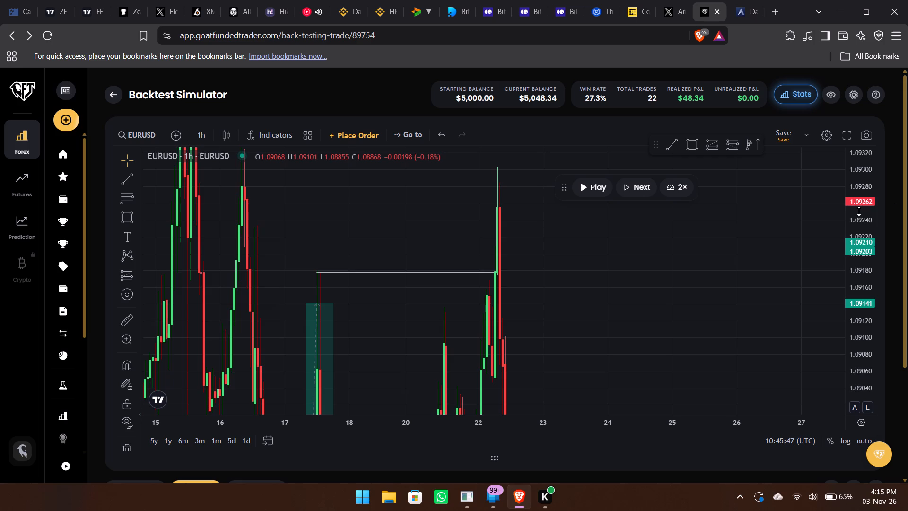
Draw a horizontal trend line at 1.09347 from the 07:00 high on 16 Aug to about 14:00 on 23 Aug.
left_click_drag(859, 211, 838, 375)
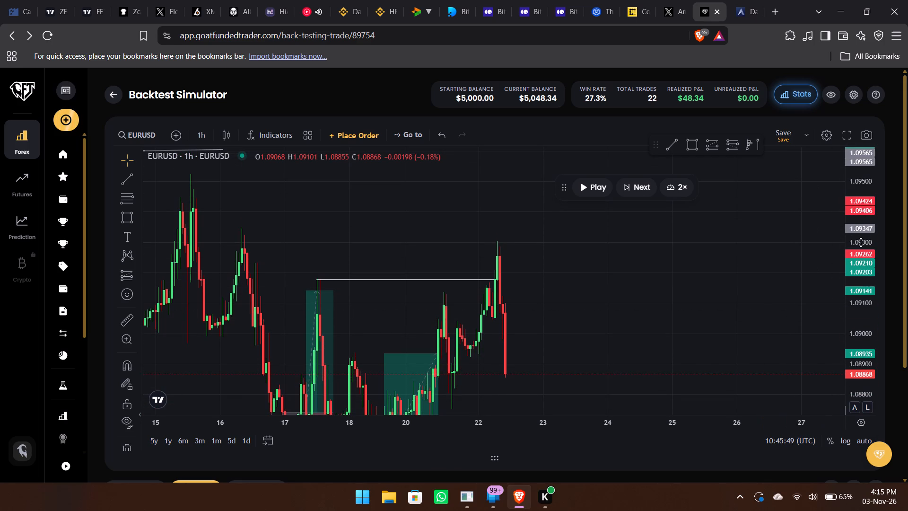
left_click_drag(861, 242, 857, 318)
left_click_drag(687, 298, 810, 269)
left_click_drag(858, 307, 854, 278)
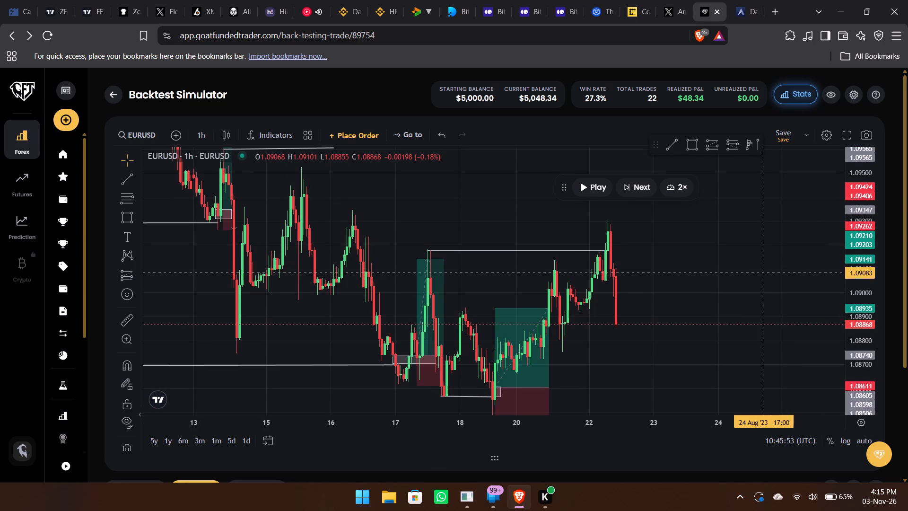
left_click_drag(756, 272, 725, 300)
left_click(670, 146)
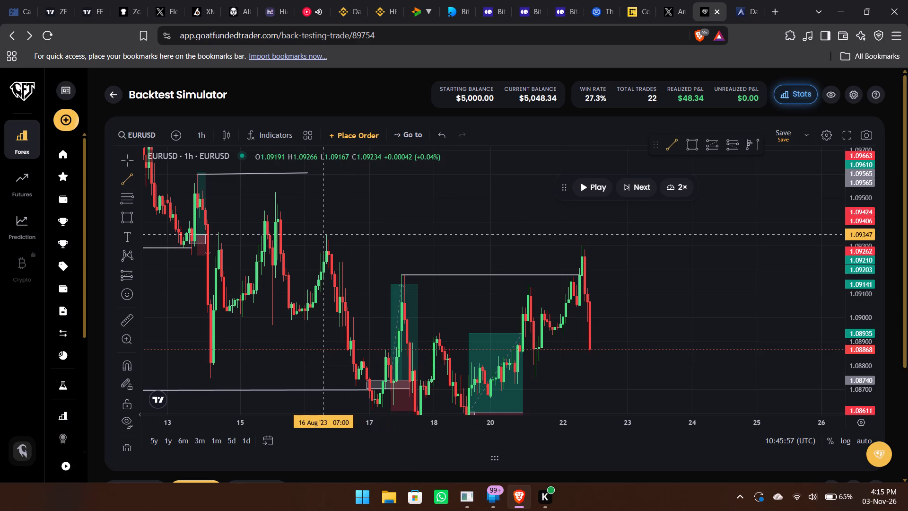
left_click_drag(324, 235, 651, 234)
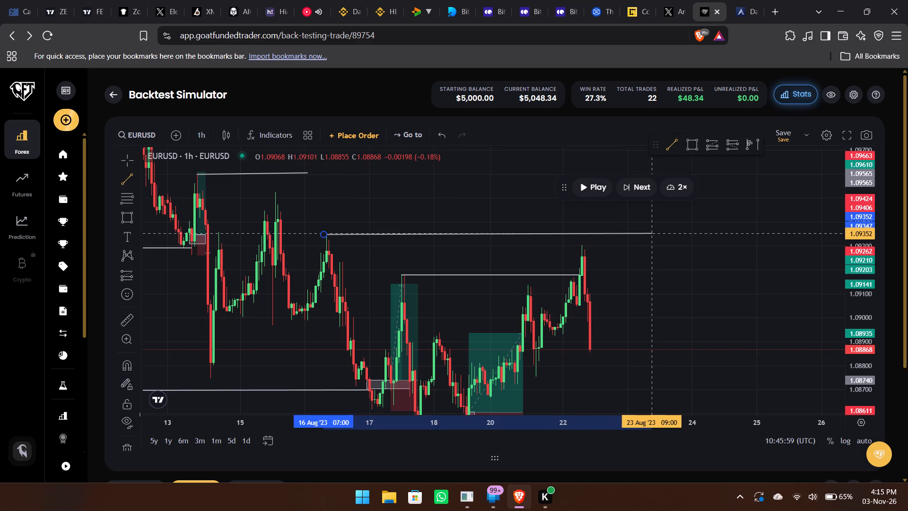
left_click_drag(651, 234, 664, 235)
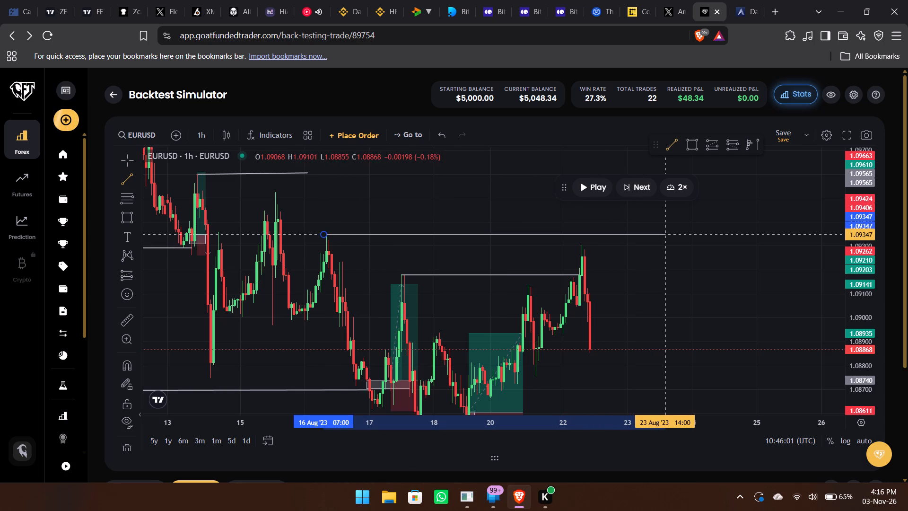
left_click(664, 235)
Run the 1h replay forward to about 17:00 on 22 Aug and pause it.
left_click_drag(689, 231, 585, 192)
left_click(585, 192)
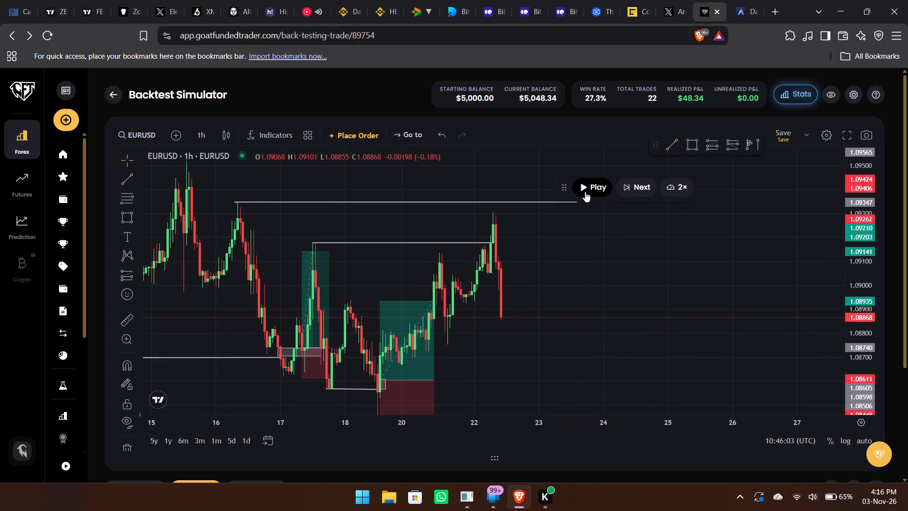
left_click_drag(598, 220, 595, 247)
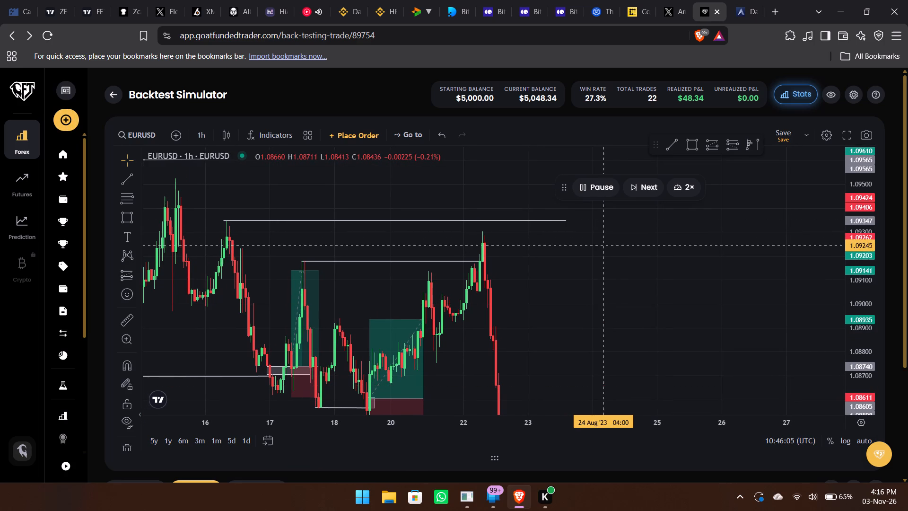
left_click(597, 192)
Draw a horizontal trend line at 1.08456 from the 12:00 low on 18 Aug to 17:00 on 22 Aug.
left_click_drag(584, 298, 659, 162)
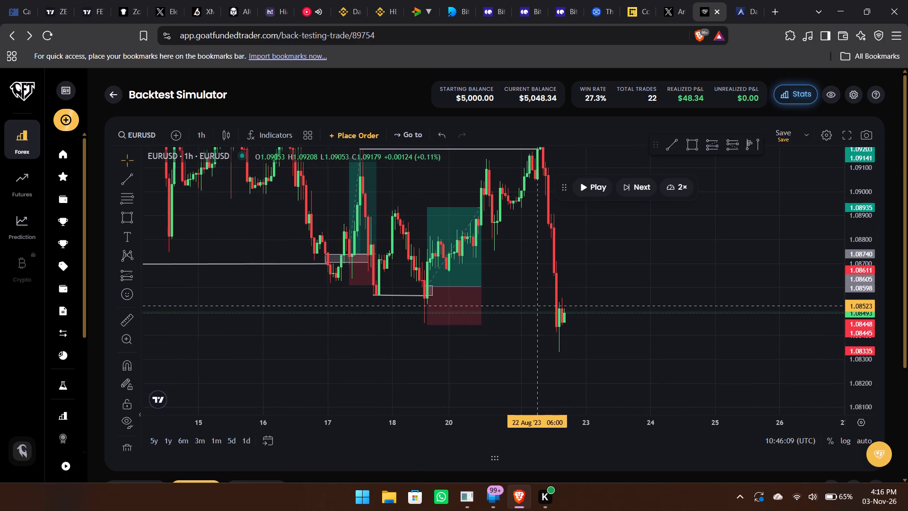
scroll(539, 306, "right", 6)
scroll(539, 306, "left", 8)
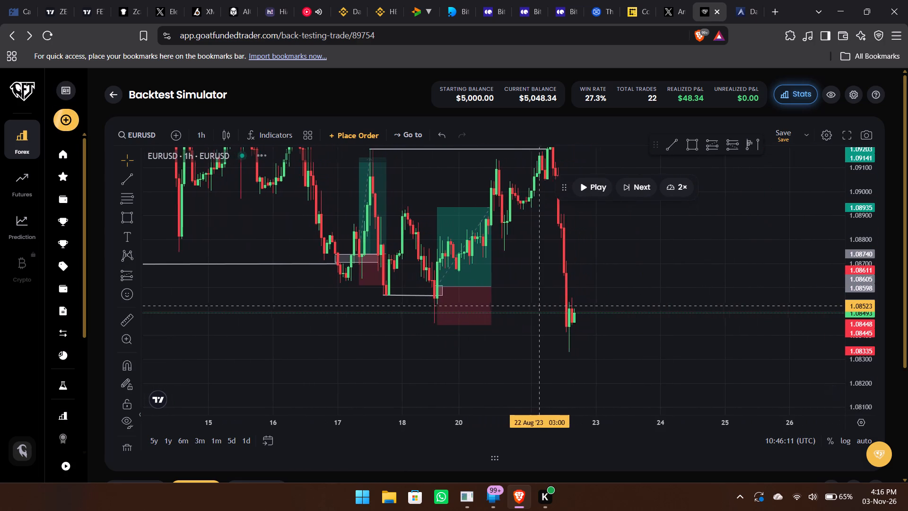
left_click(673, 147)
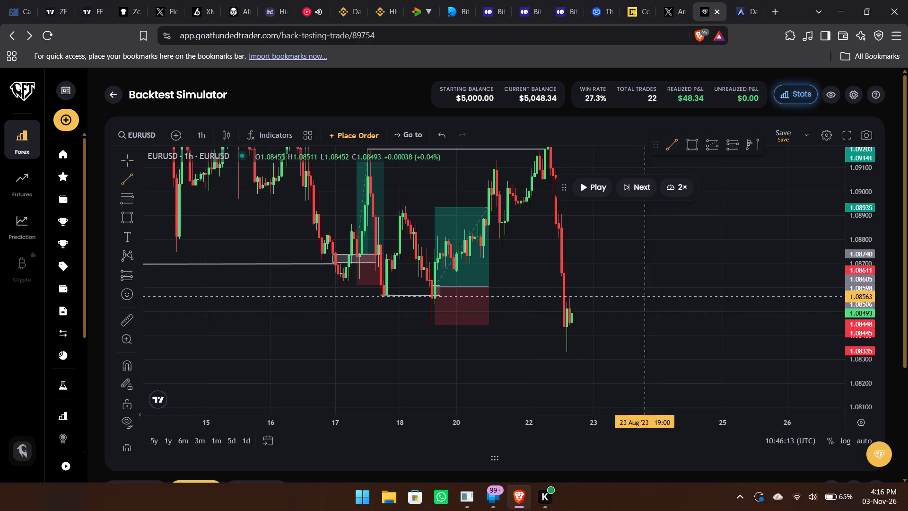
left_click_drag(431, 322, 530, 317)
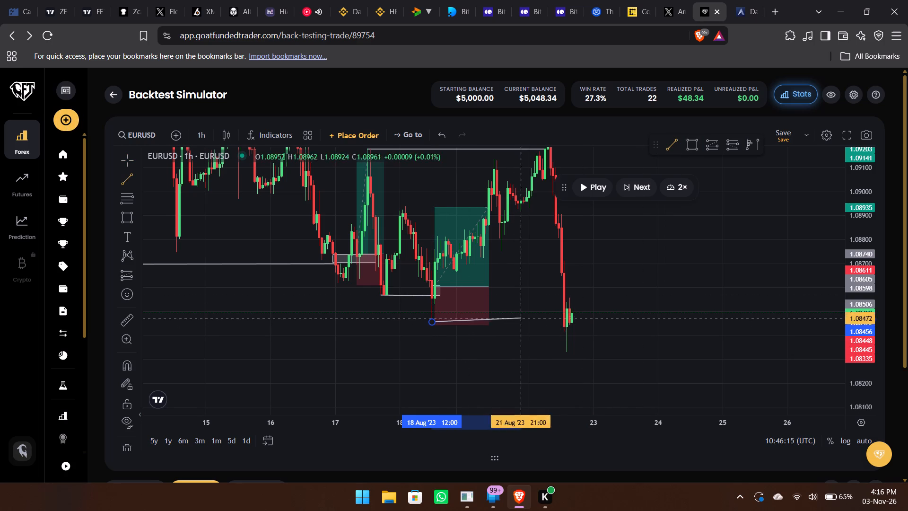
left_click_drag(530, 317, 575, 322)
left_click(575, 322)
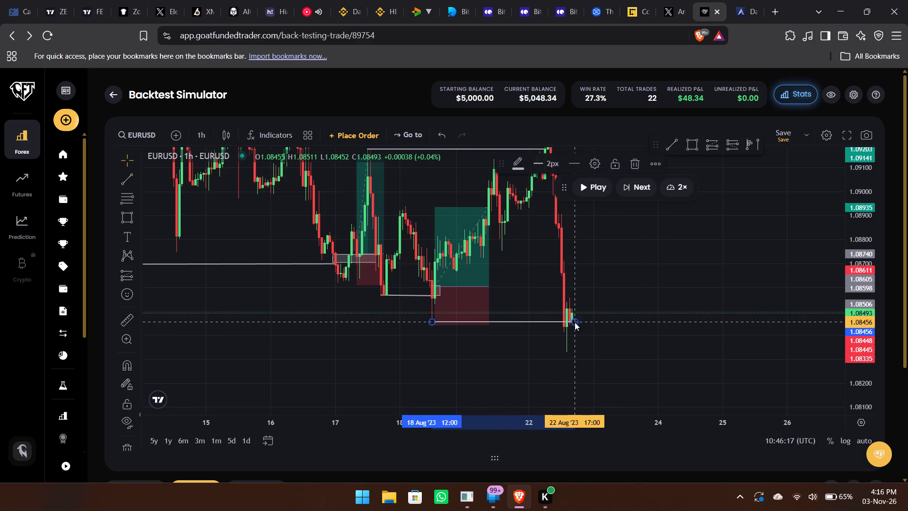
left_click(613, 313)
Compare the 22 Aug drop on the 5m and 15m timeframes, finishing on the 5m chart.
left_click_drag(613, 313, 510, 321)
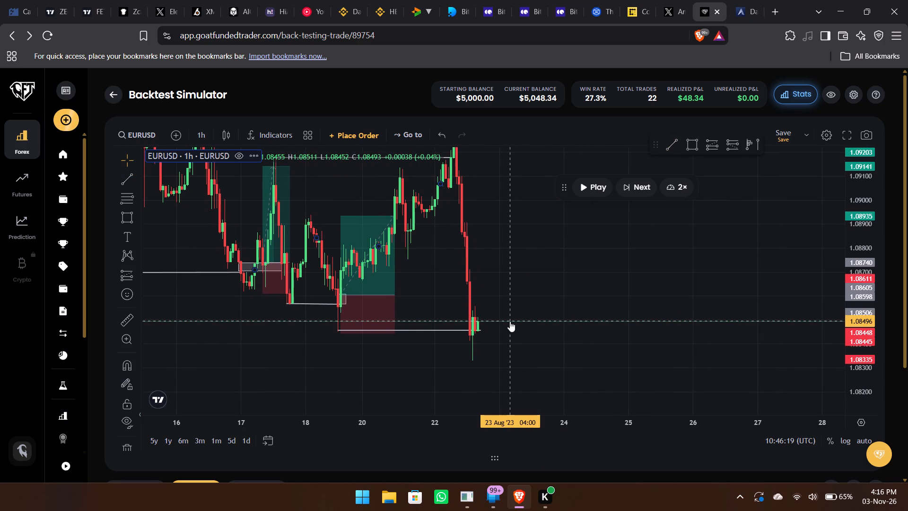
key("5")
key("Return")
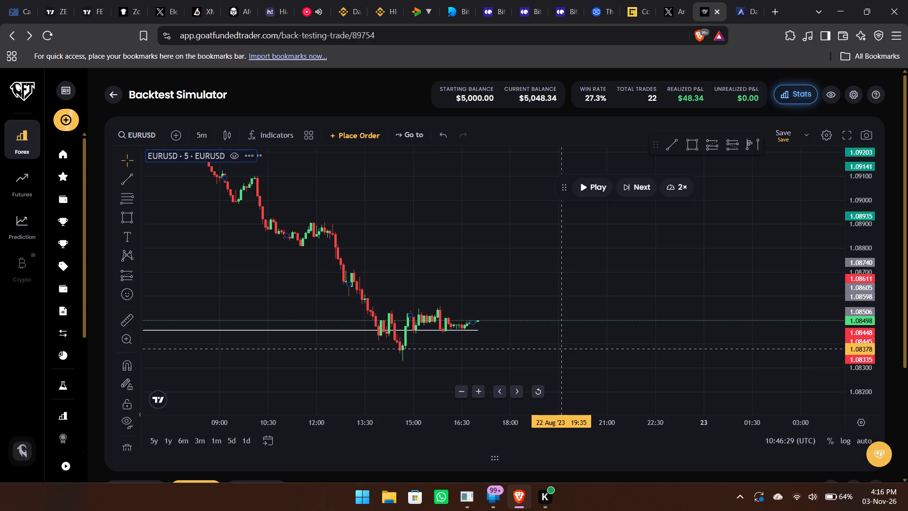
type("15")
key("Return")
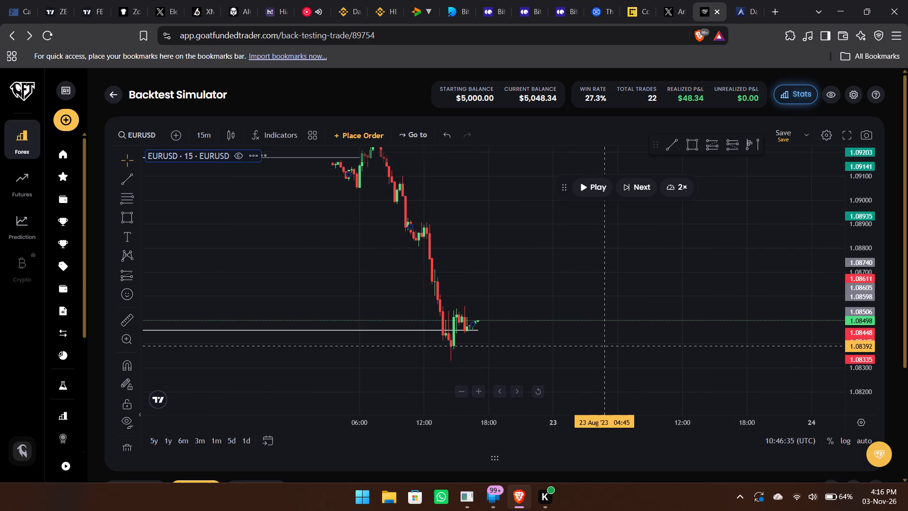
left_click_drag(604, 346, 553, 361)
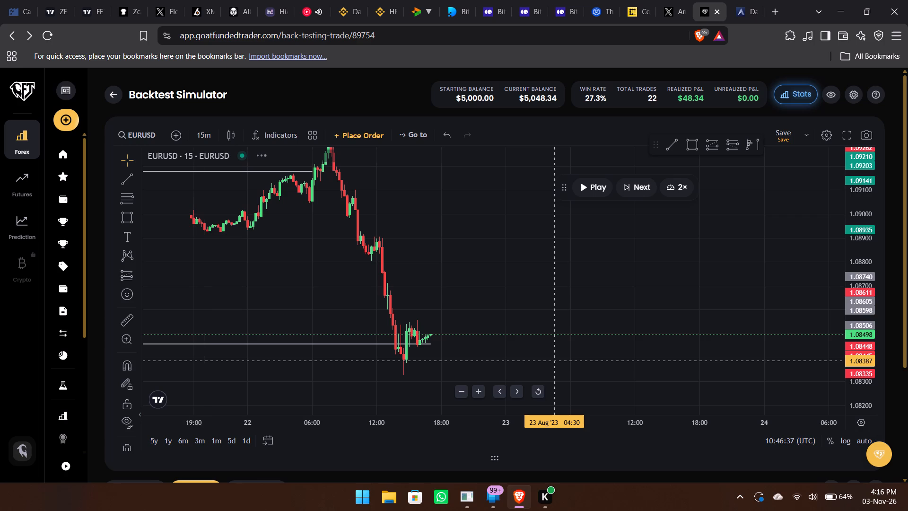
key("5")
key("Return")
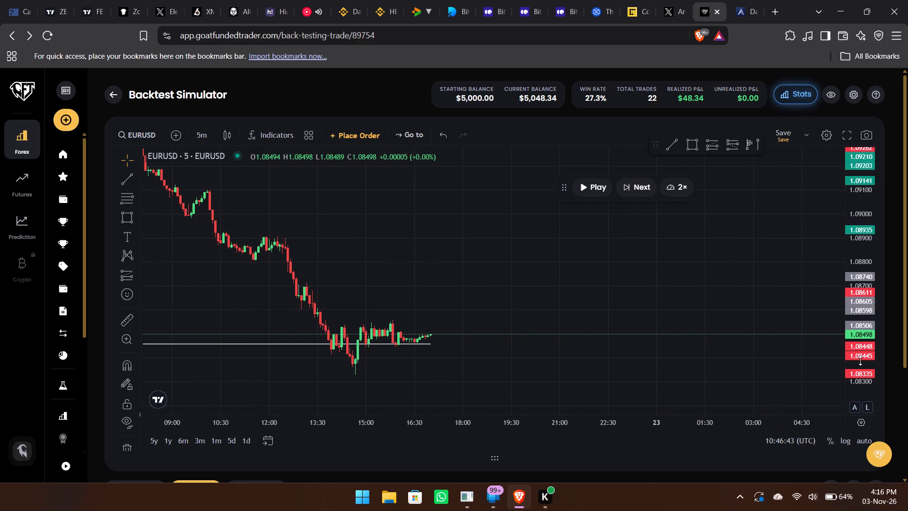
Draw a rectangle zone from 1.08473 to 1.08442 on 22 Aug, spanning 14:05 to about 19:00 around the trend line.
left_click_drag(860, 361, 864, 249)
left_click_drag(568, 366, 588, 259)
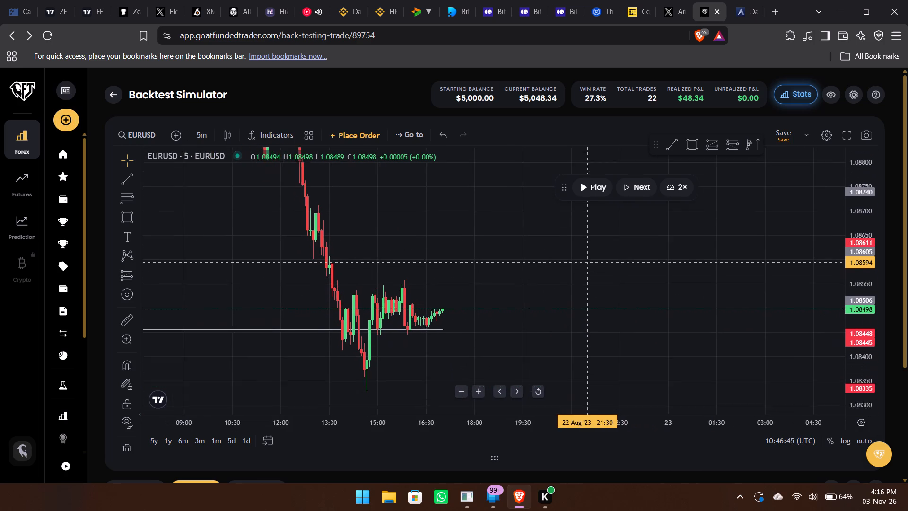
left_click_drag(588, 259, 584, 257)
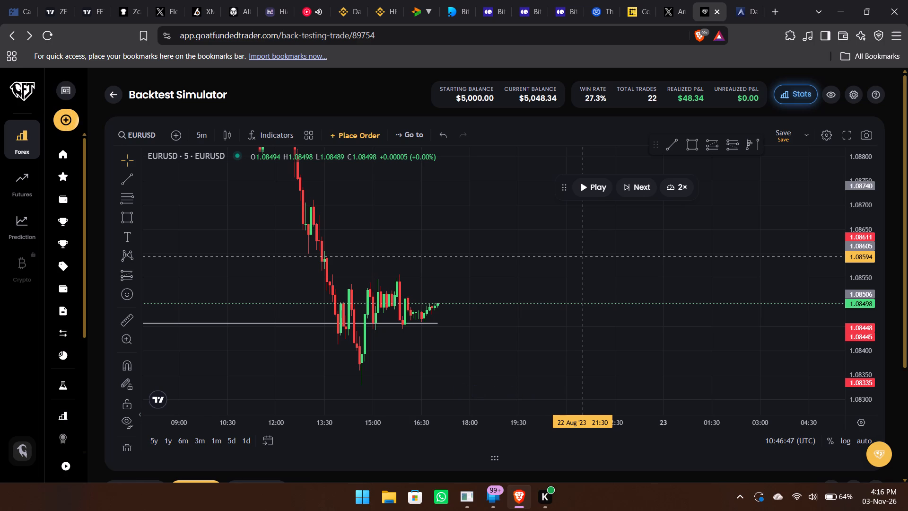
left_click(692, 142)
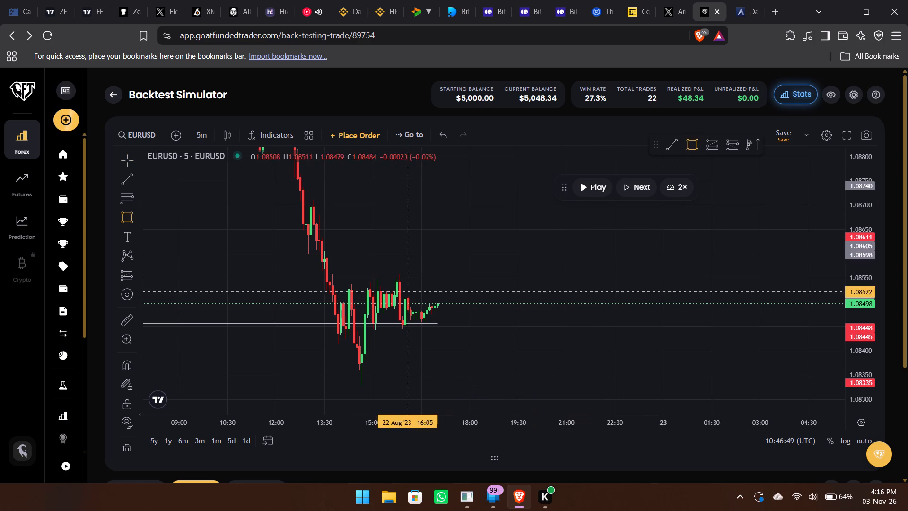
left_click_drag(343, 316, 446, 343)
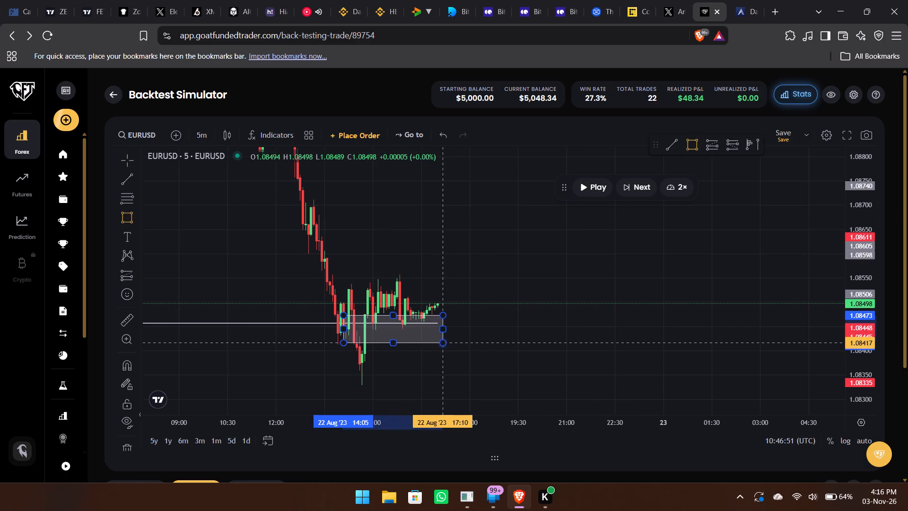
left_click_drag(446, 343, 502, 331)
left_click(502, 331)
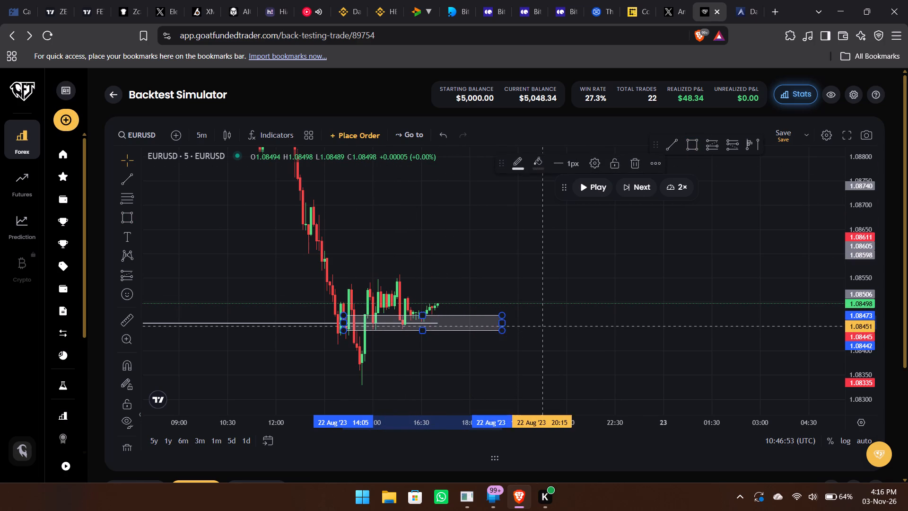
left_click(543, 326)
Draw a long position for a pending order at 1.08472 on the zone's upper edge, with stop loss 1.08314 and take profit 1.08792.
left_click(708, 151)
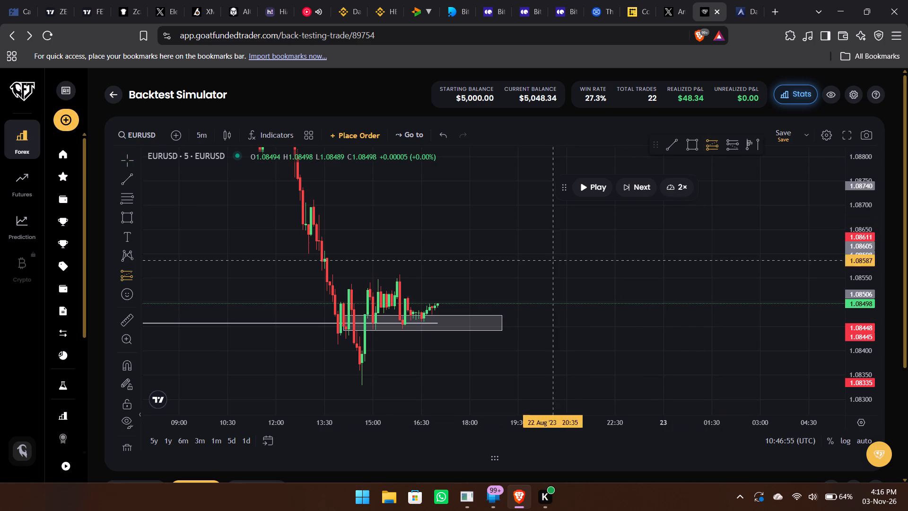
left_click(411, 316)
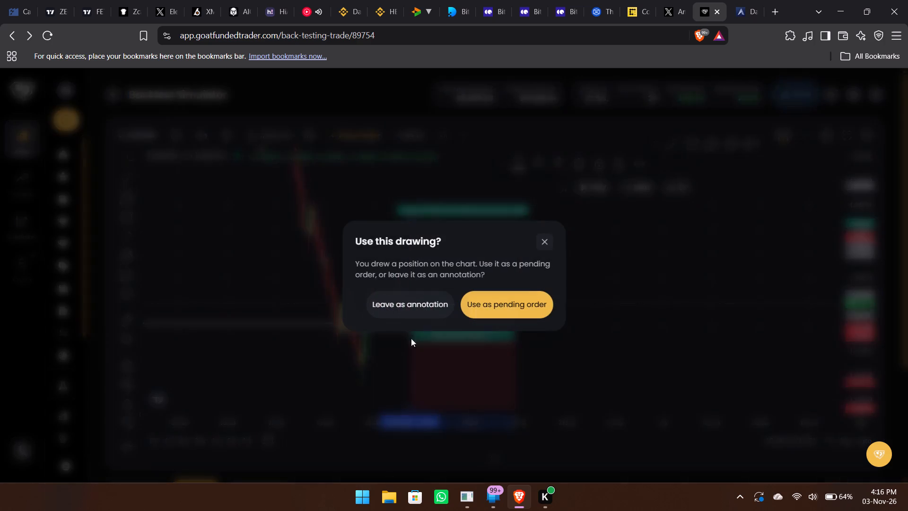
left_click(495, 301)
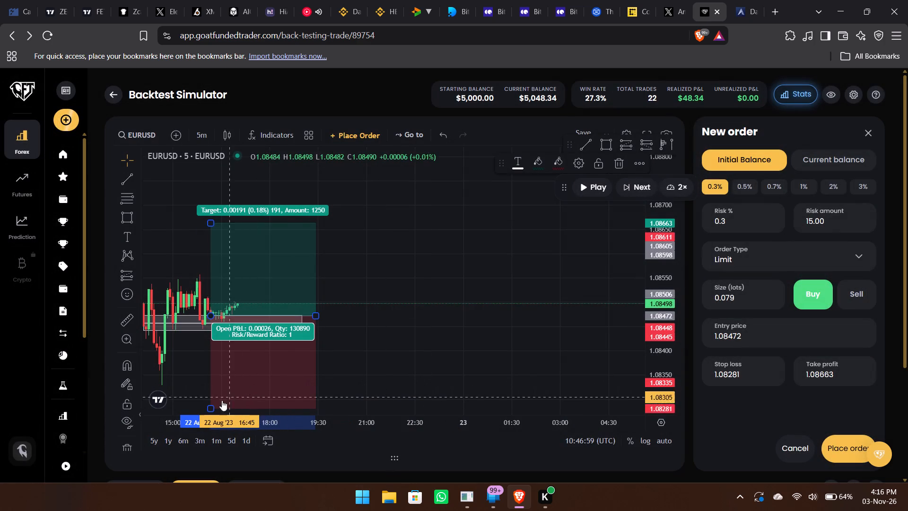
left_click_drag(210, 407, 220, 393)
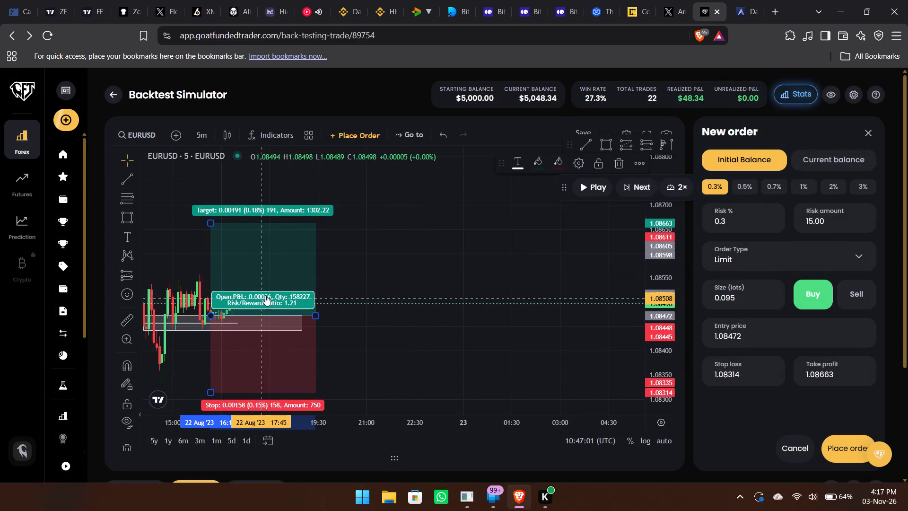
left_click_drag(436, 286, 580, 322)
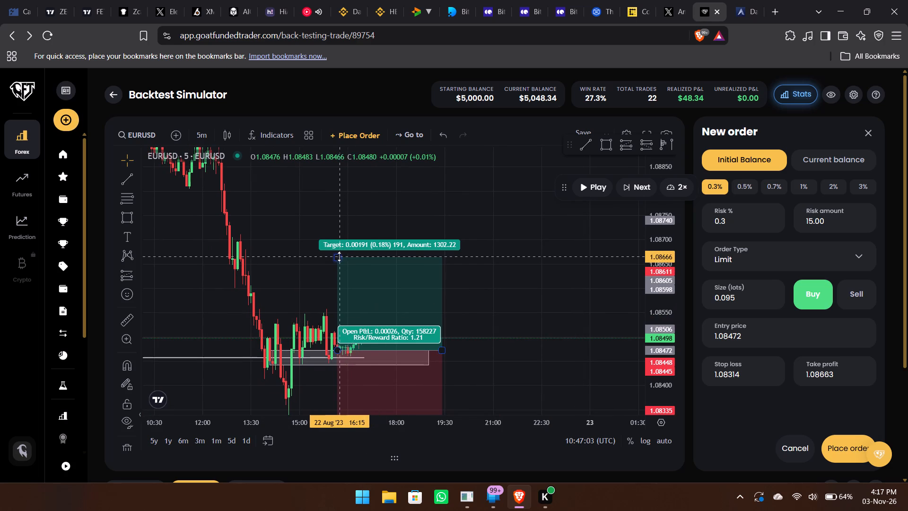
left_click_drag(339, 256, 409, 203)
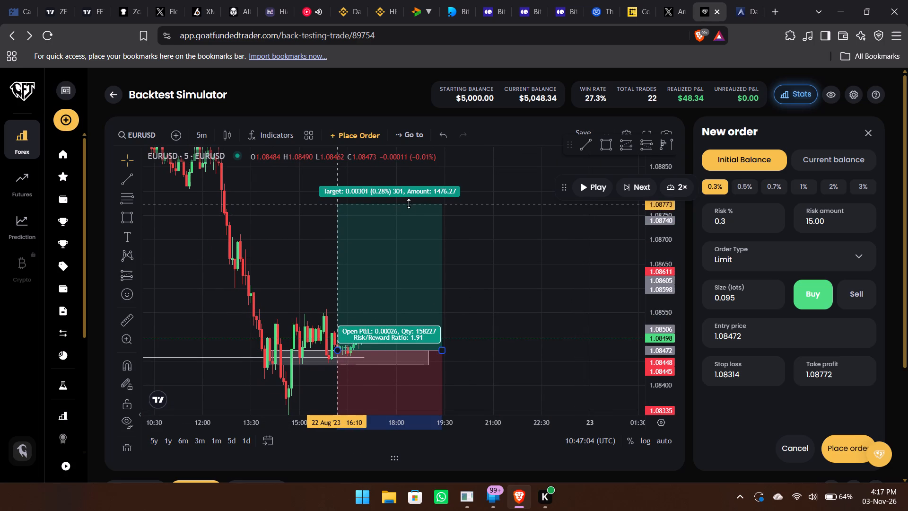
left_click_drag(409, 203, 444, 195)
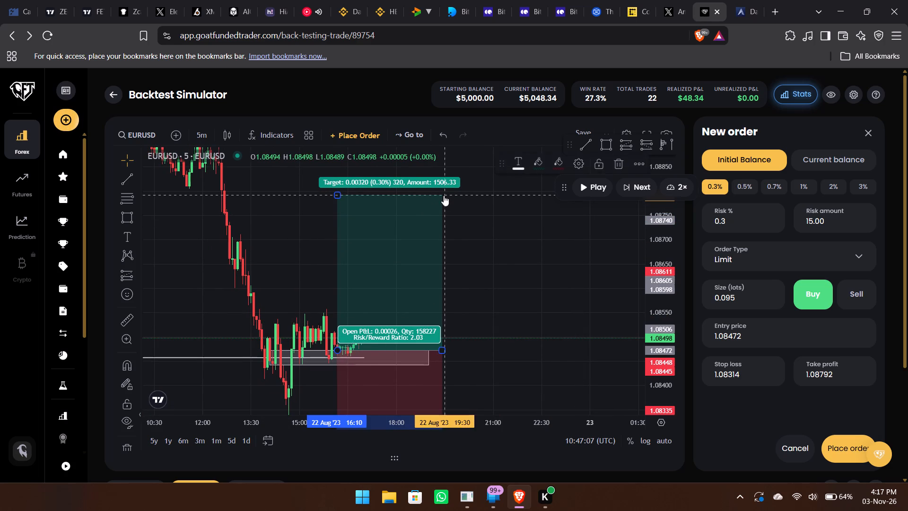
Set the order's risk to 0.5% and place the buy limit order.
left_click(743, 188)
left_click(847, 455)
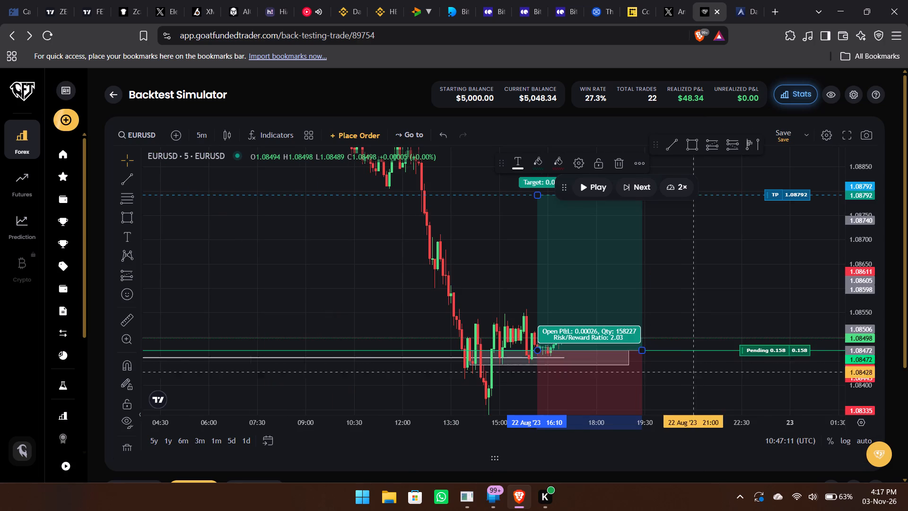
Resume the replay on the 5m chart and advance it candle by candle to about 22:30 on 22 Aug.
left_click_drag(725, 319, 602, 288)
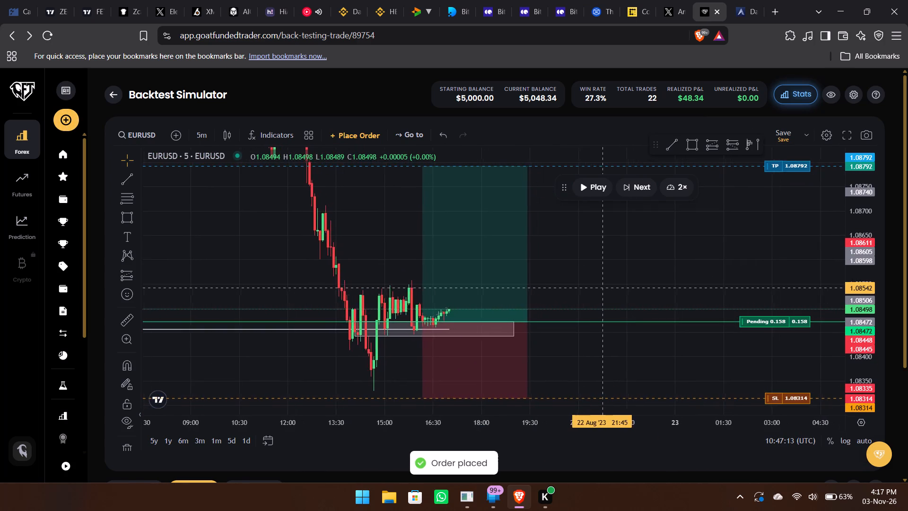
left_click_drag(602, 288, 590, 293)
left_click(592, 190)
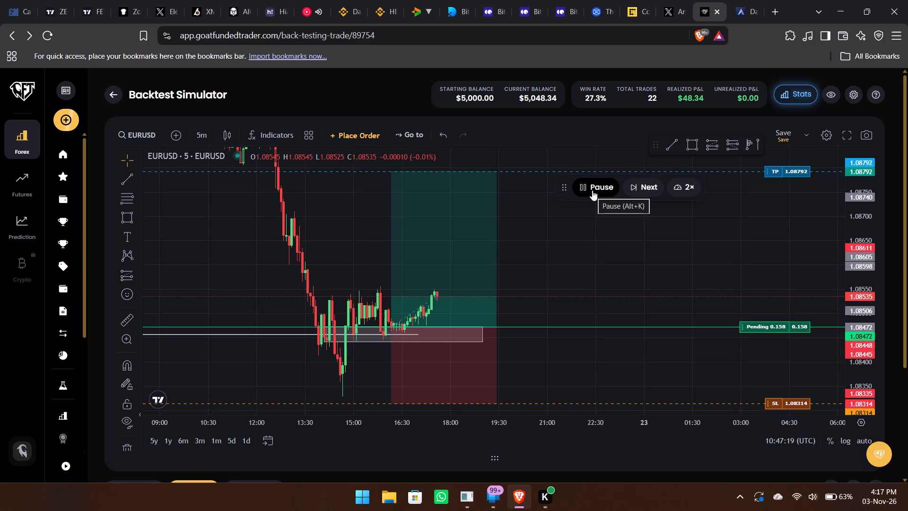
triple_click(644, 185)
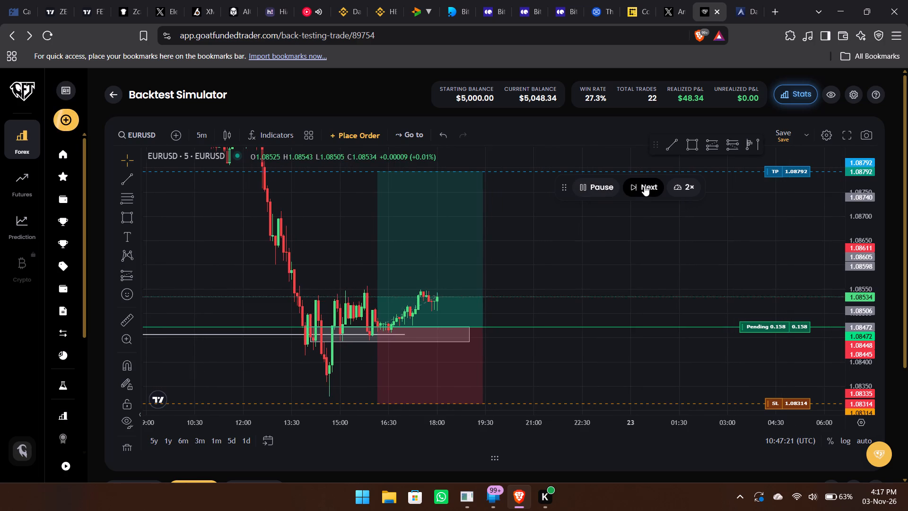
triple_click(644, 185)
triple_click(644, 185)
triple_click(644, 185)
triple_click(644, 185)
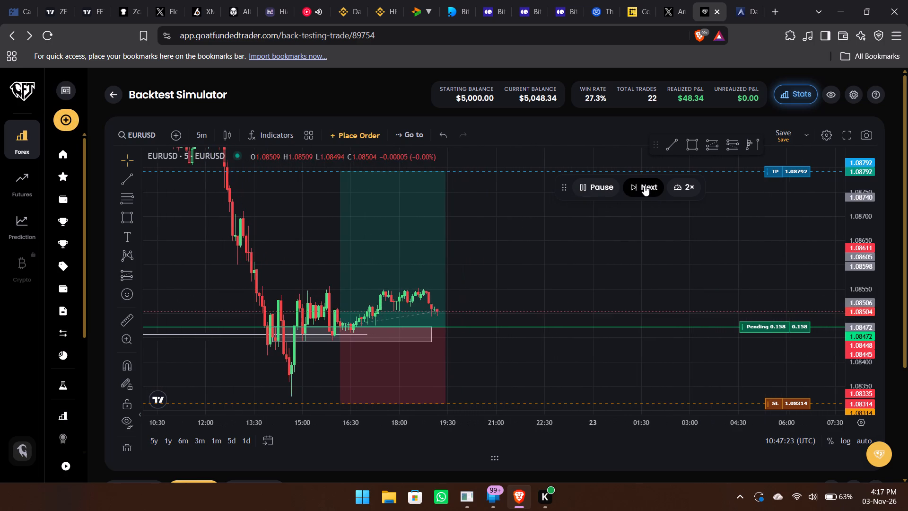
triple_click(644, 185)
triple_click(644, 185)
triple_click(644, 185)
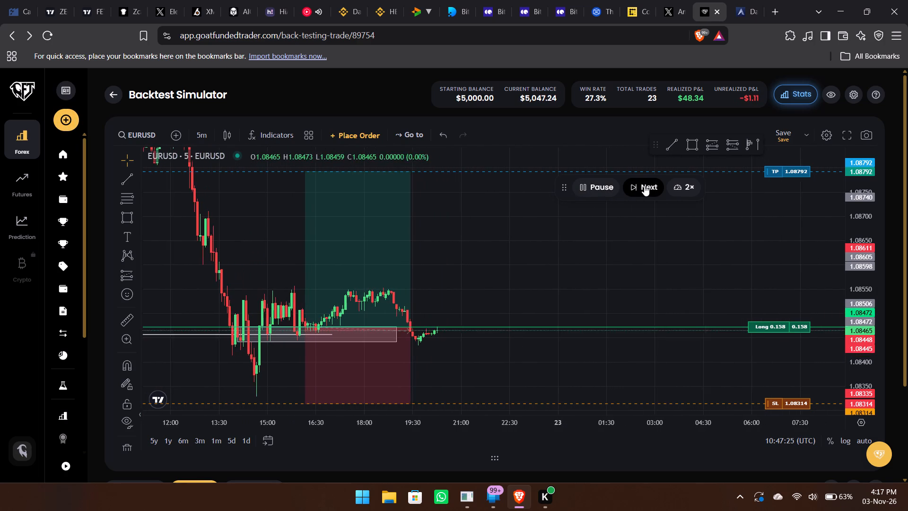
triple_click(644, 185)
triple_click(644, 185)
triple_click(644, 185)
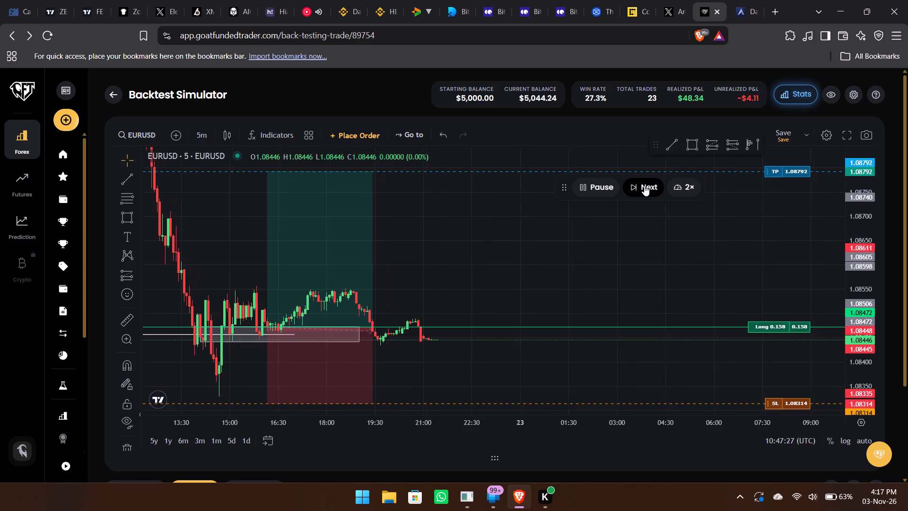
triple_click(644, 185)
triple_click(644, 185)
double_click(644, 185)
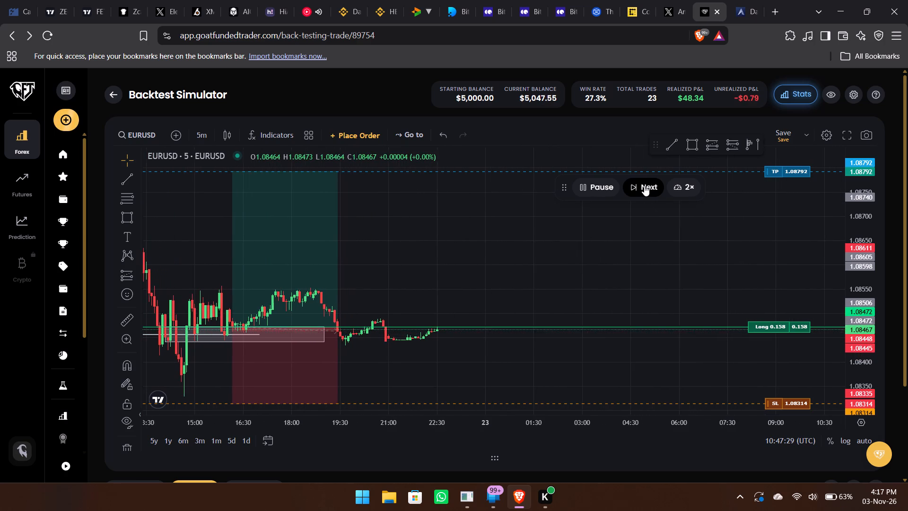
Raise the replay speed to 10× and let it run until the open long trade closes.
left_click(674, 185)
left_click(674, 185)
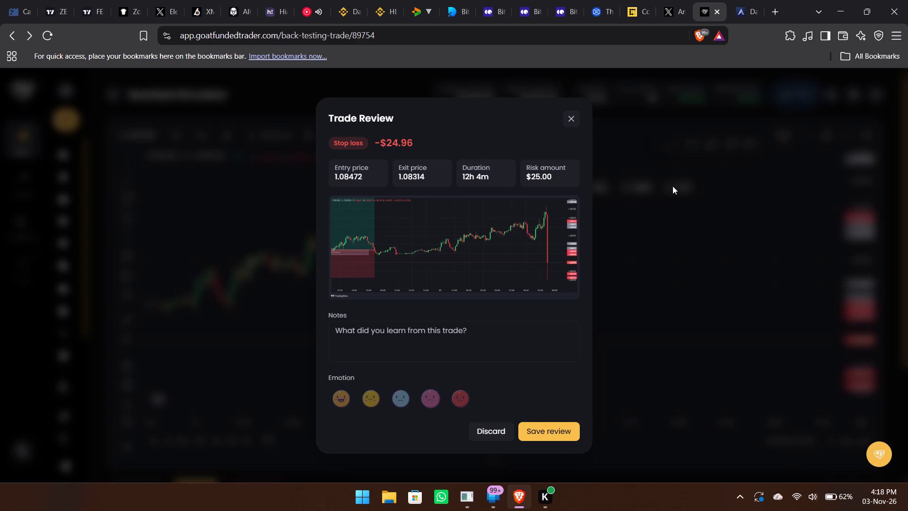
Add the note "news" to the closed trade's review and save it.
type("news")
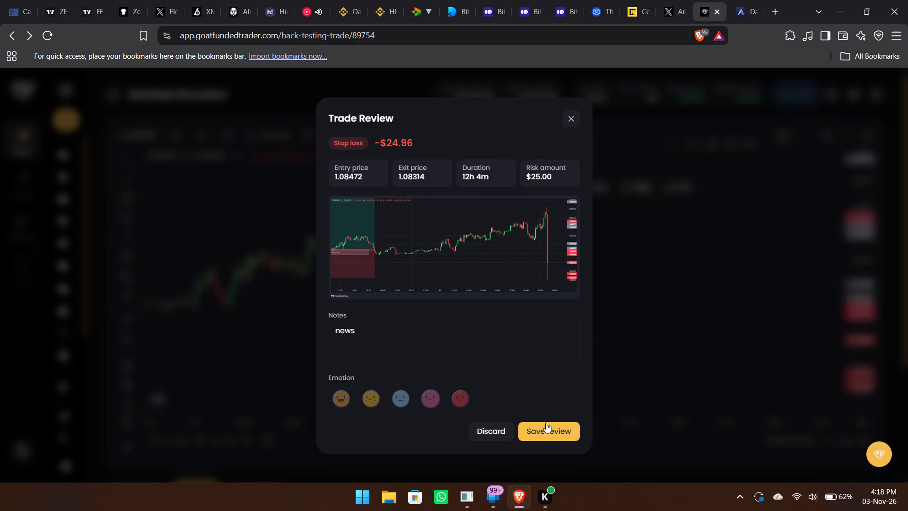
left_click(532, 429)
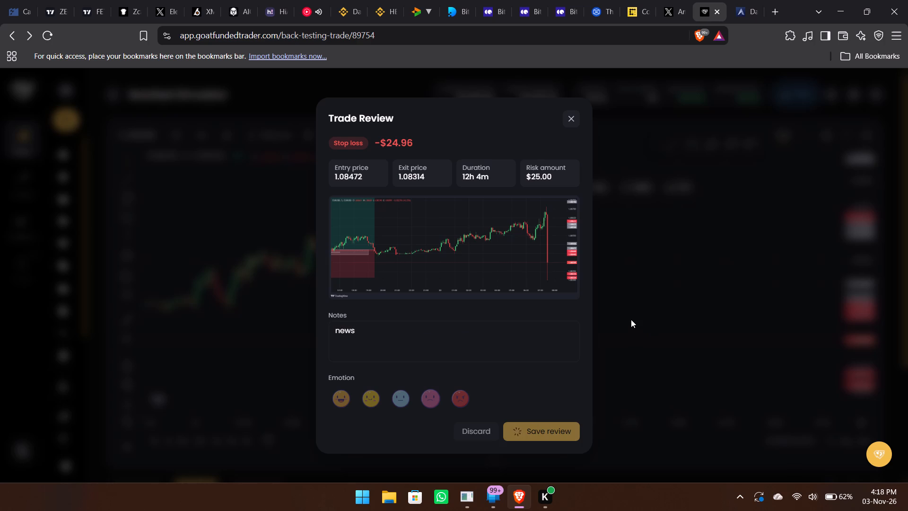
Advance the replay two steps from the sharp drop at about 07:30 on 23 Aug.
left_click_drag(543, 300, 720, 292)
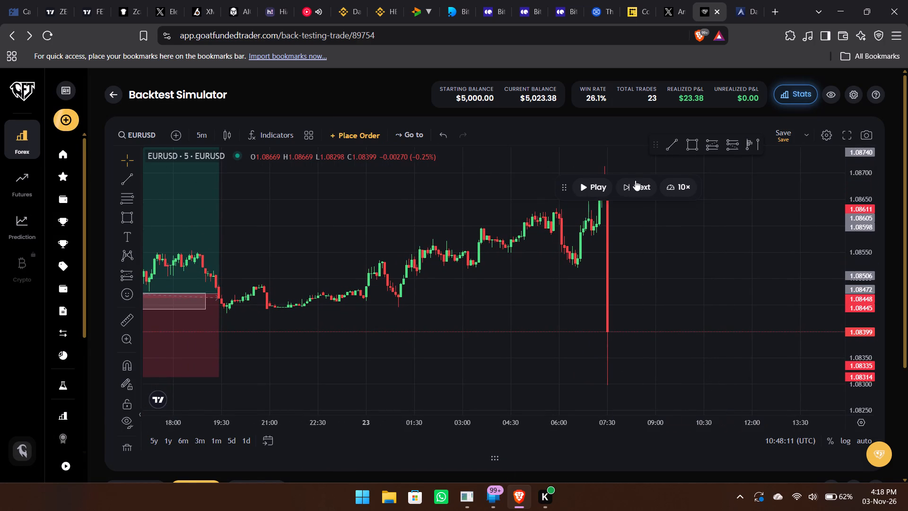
left_click(634, 184)
left_click(634, 184)
Switch the chart to 4h and examine the price structure, levels and zones from late August back to mid-June.
left_click_drag(678, 305, 680, 300)
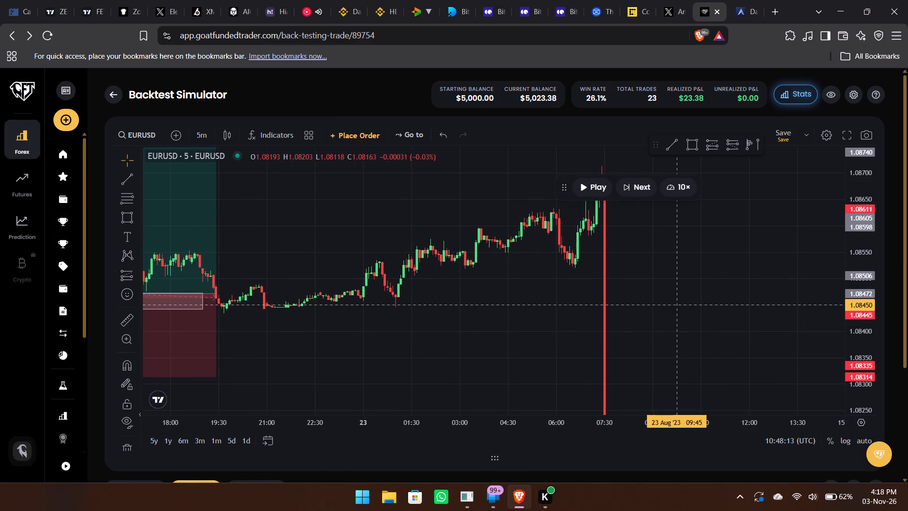
left_click_drag(680, 300, 651, 264)
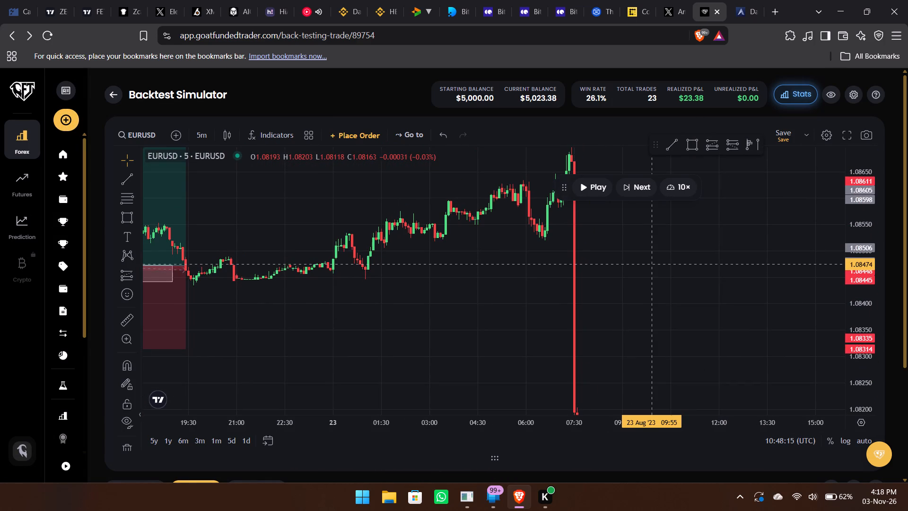
type("4h")
key("Return")
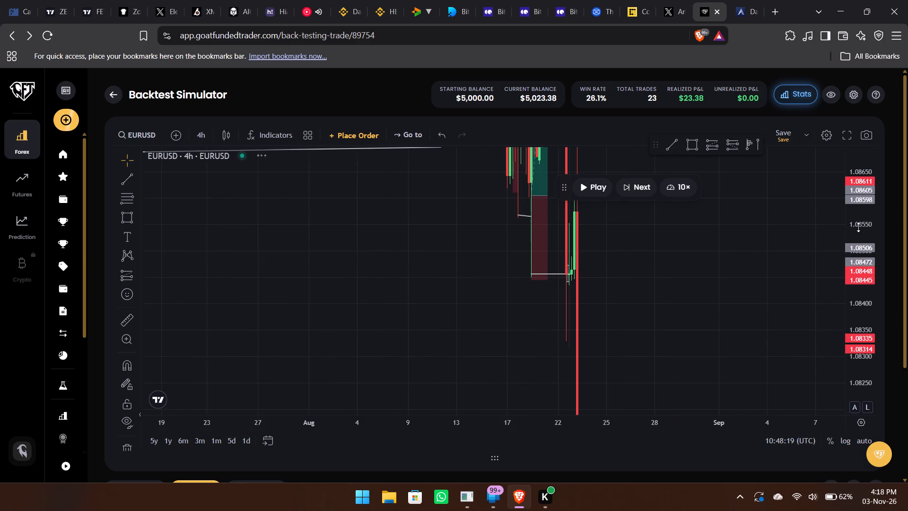
left_click_drag(859, 225, 853, 308)
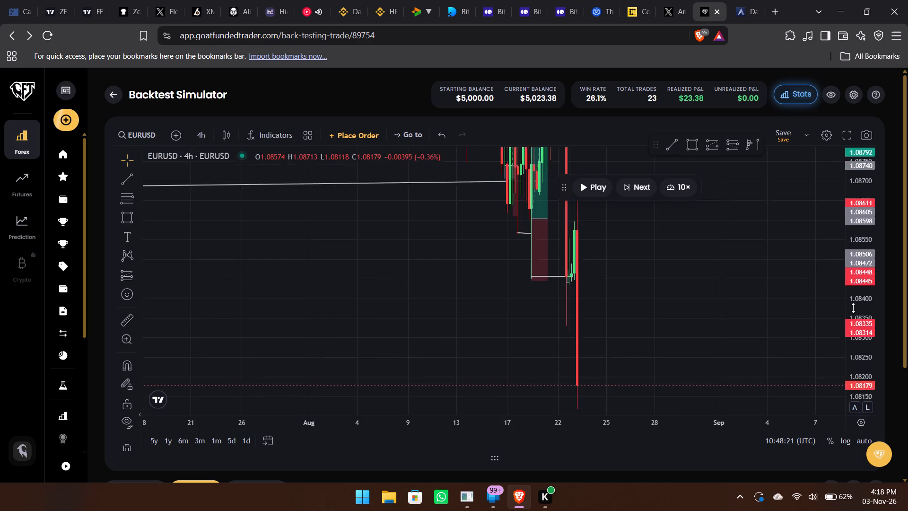
left_click_drag(853, 308, 843, 378)
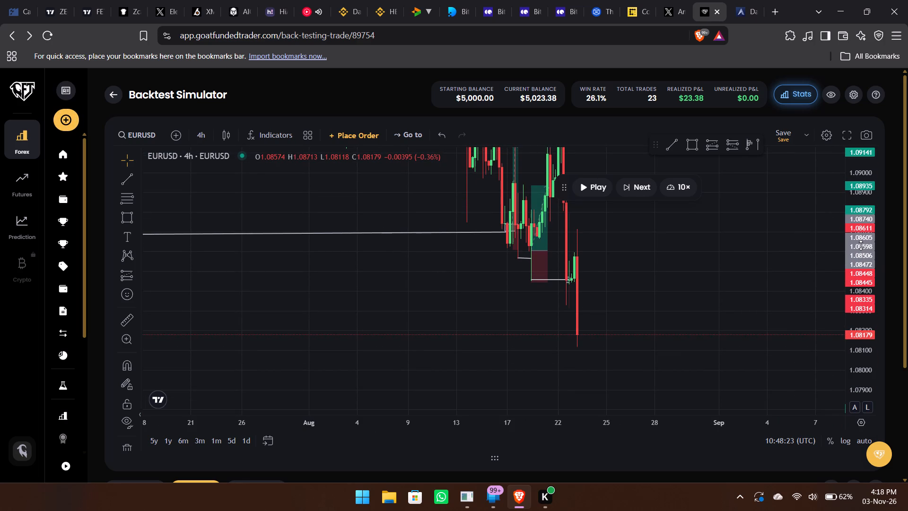
left_click_drag(861, 245, 846, 318)
left_click_drag(686, 270, 529, 310)
scroll(529, 310, "right", 6)
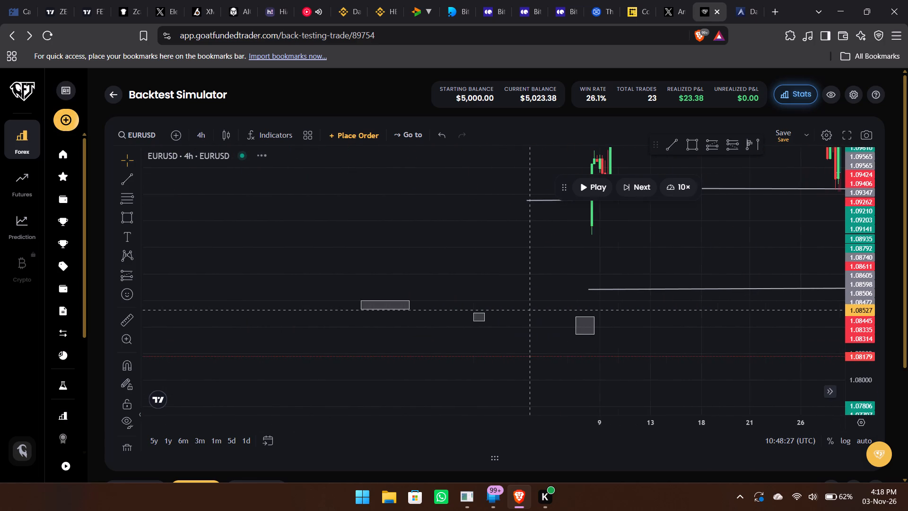
left_click_drag(604, 340, 307, 315)
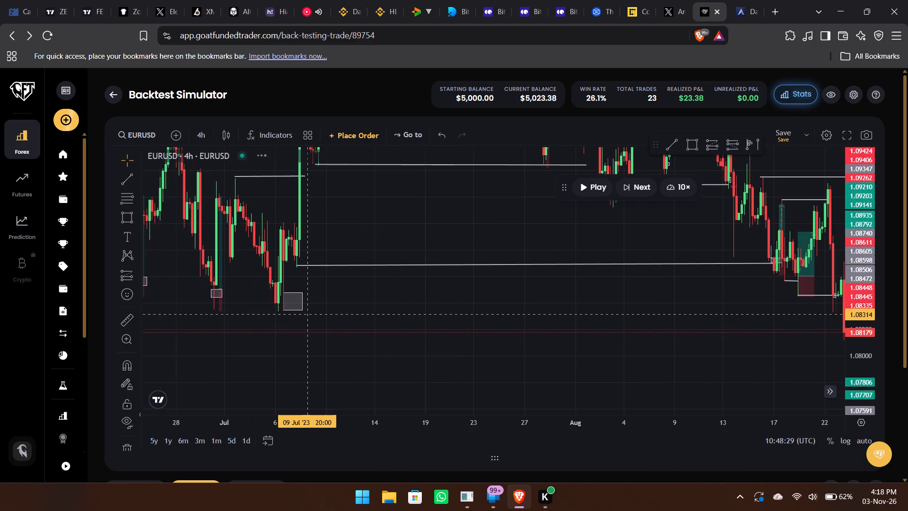
scroll(307, 315, "right", 1)
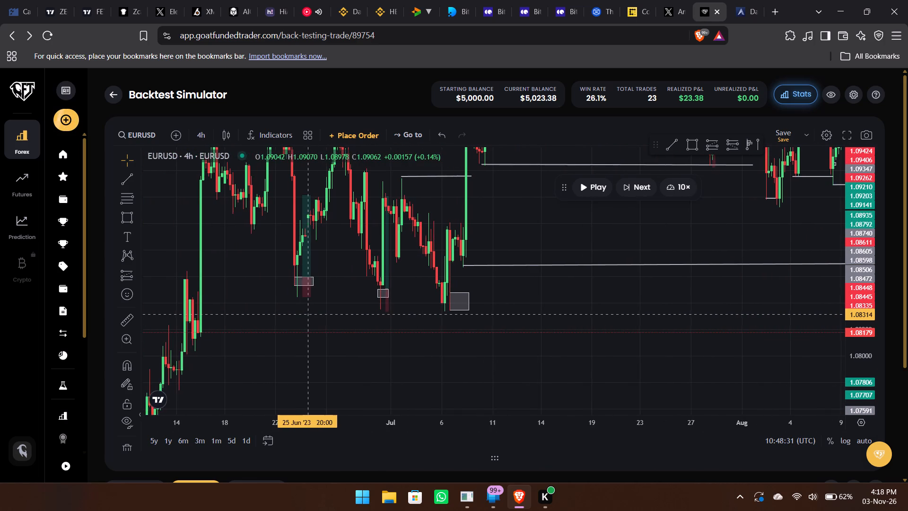
Examine the 4h EURUSD lows and marked zones from June to early July, then compare them with the latest August candles.
scroll(307, 315, "right", 1)
left_click_drag(340, 330, 534, 164)
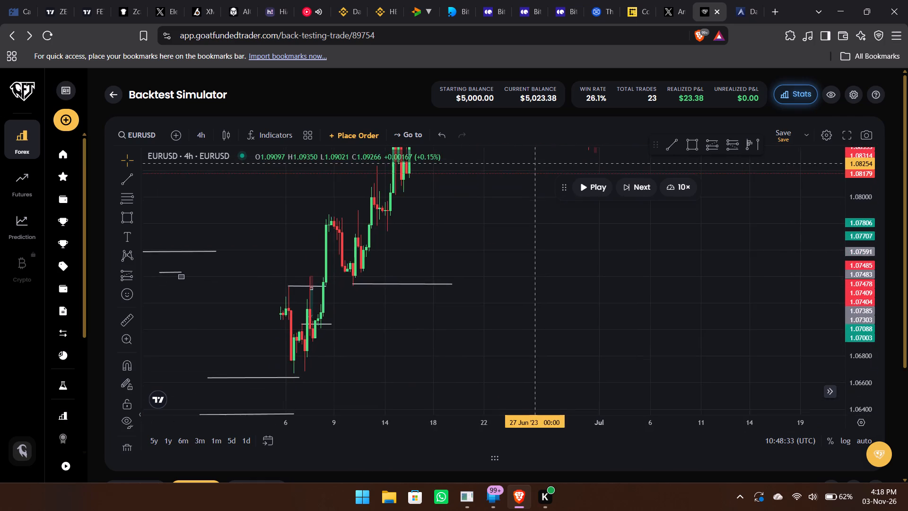
left_click_drag(534, 164, 323, 277)
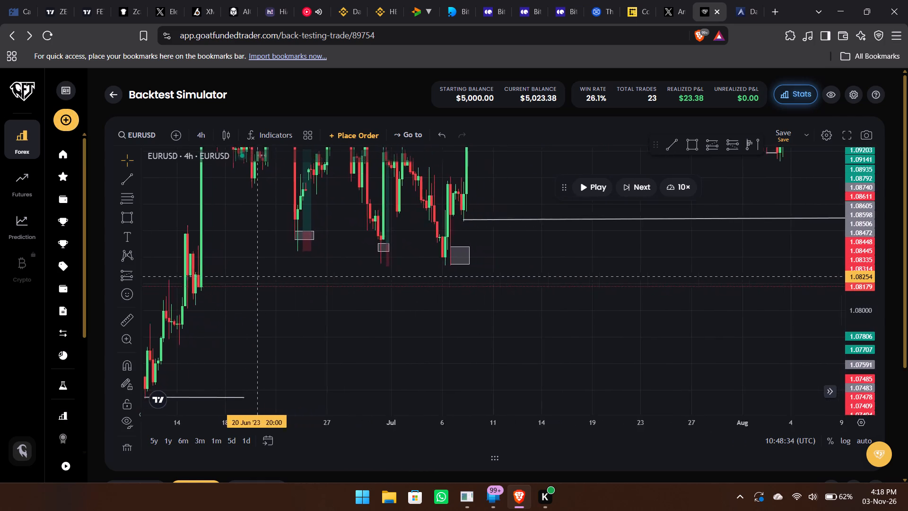
left_click_drag(323, 277, 248, 292)
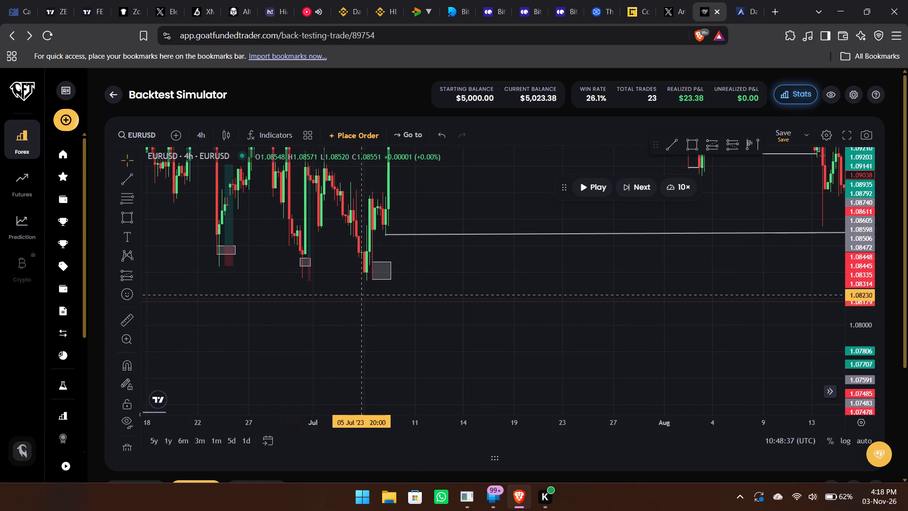
left_click_drag(362, 296, 519, 320)
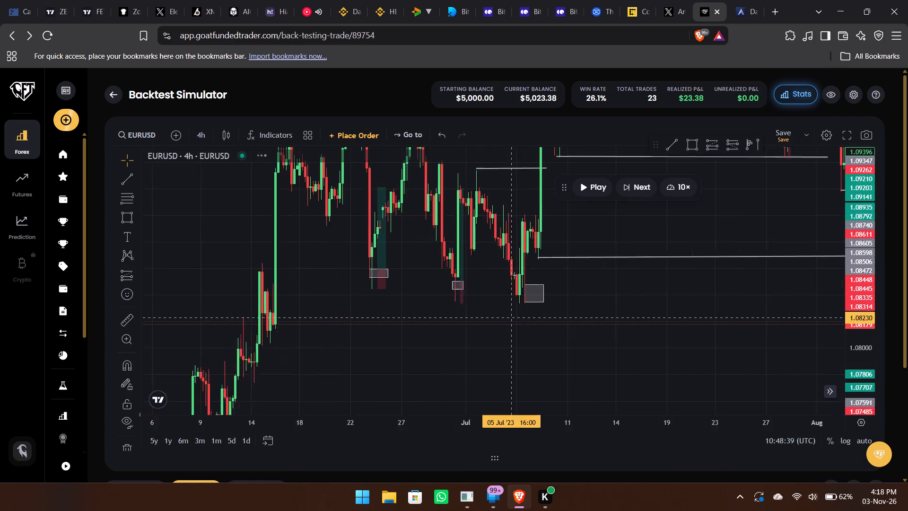
left_click_drag(519, 320, 518, 319)
scroll(518, 319, "left", 7)
left_click_drag(540, 304, 583, 348)
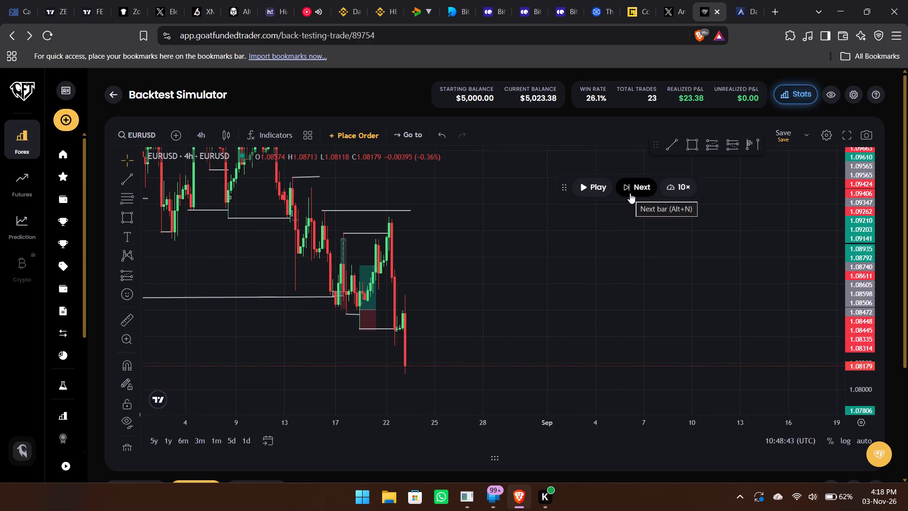
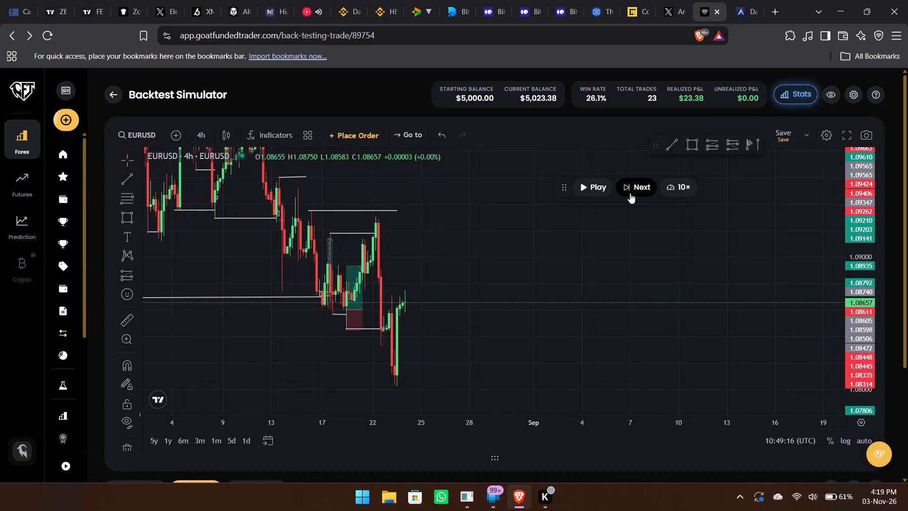
Advance the 4h replay several candles, from the rebound on about 23 Aug to about 25 Aug.
triple_click(630, 193)
triple_click(630, 193)
left_click(630, 193)
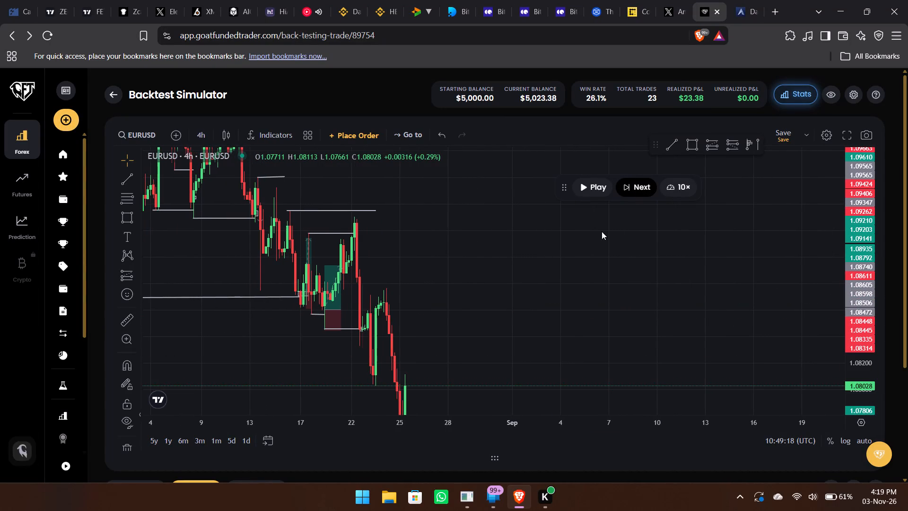
Add the Horizontal Ray to the favourite drawing tools.
left_click_drag(529, 332, 566, 229)
scroll(566, 229, "right", 6)
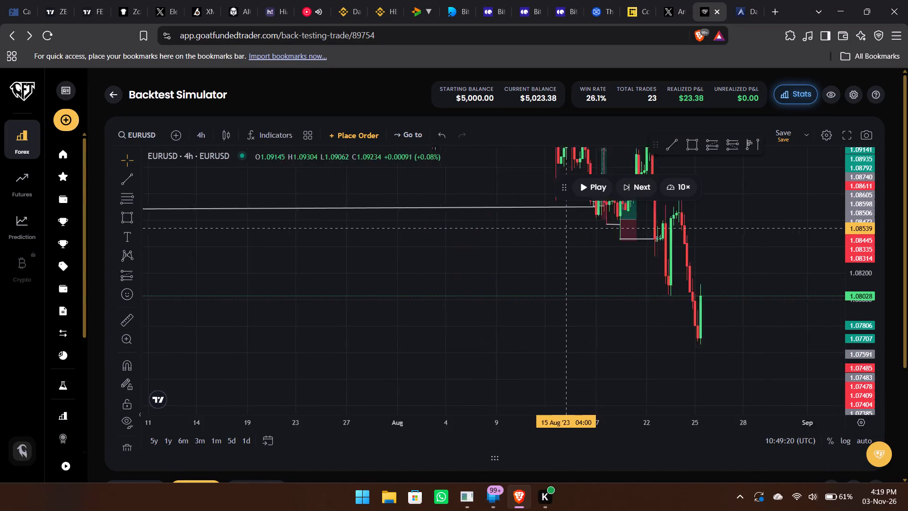
scroll(566, 229, "right", 2)
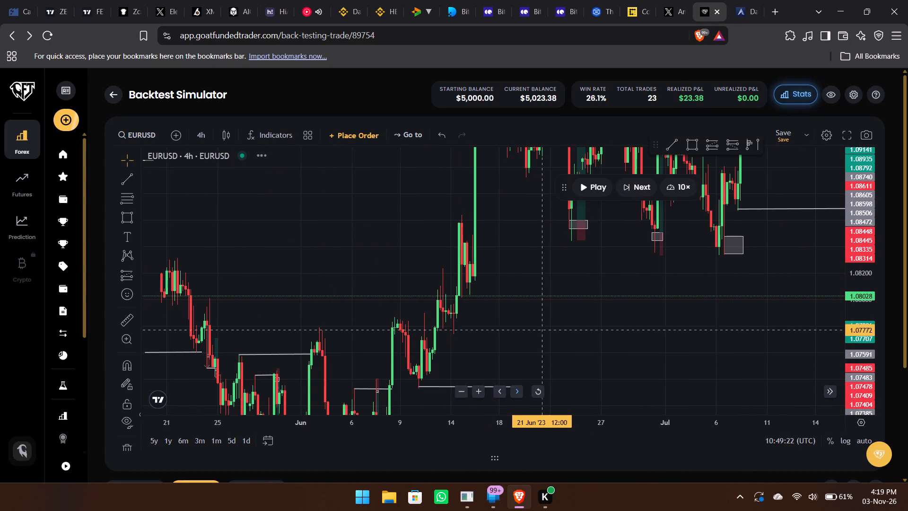
left_click_drag(550, 305, 511, 245)
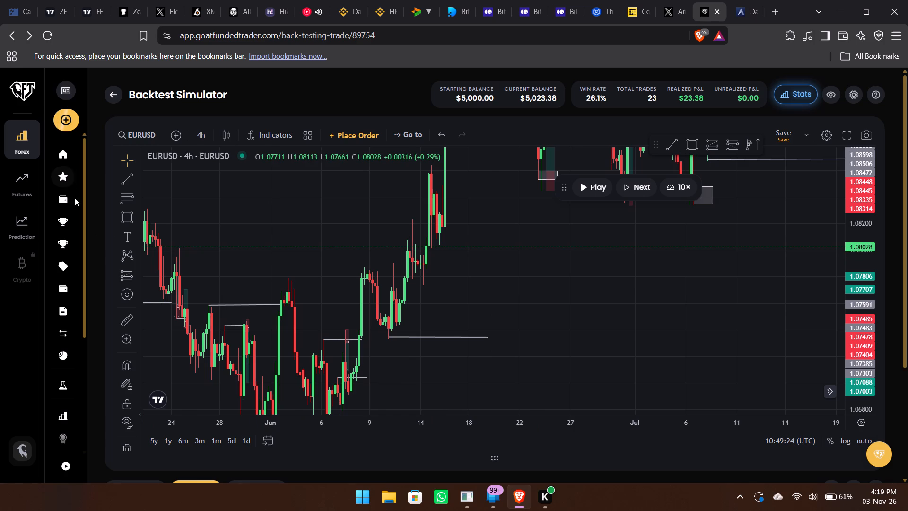
left_click(138, 176)
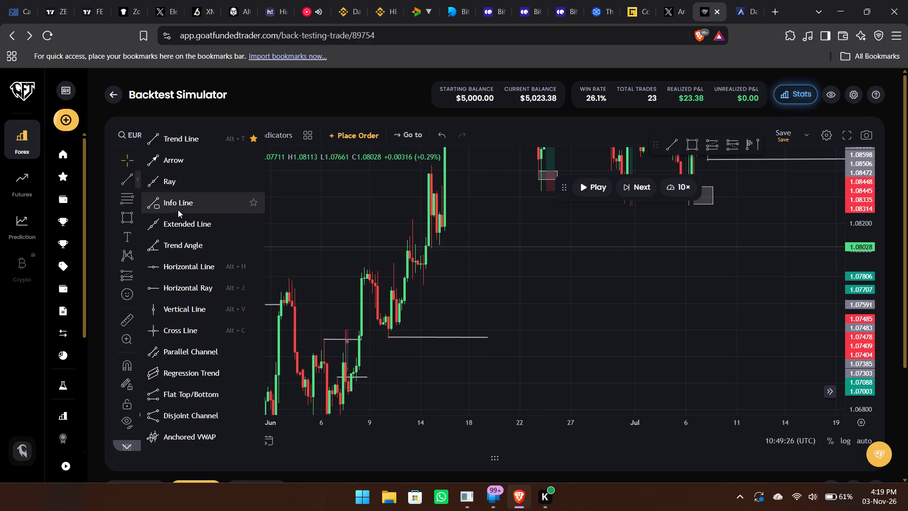
left_click(250, 287)
Draw a horizontal ray from the 12 June swing low at about 1.07339.
left_click_drag(503, 275, 449, 259)
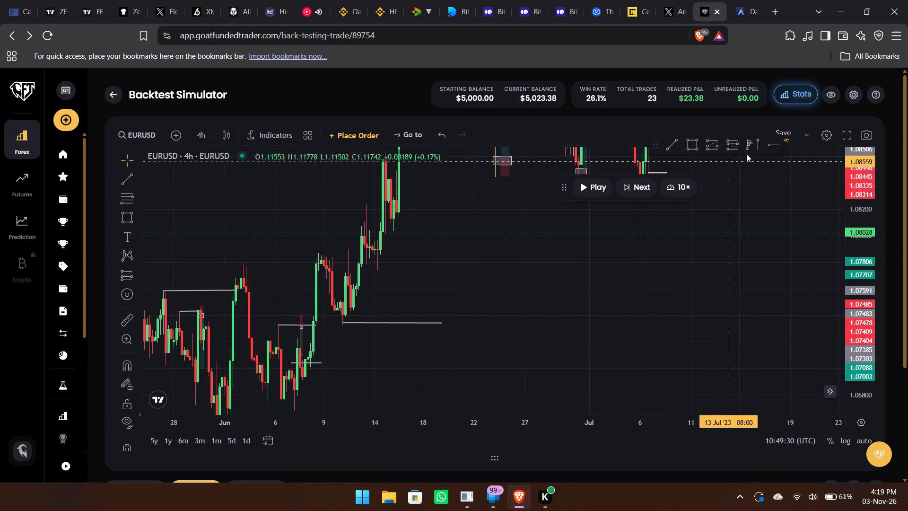
left_click(771, 145)
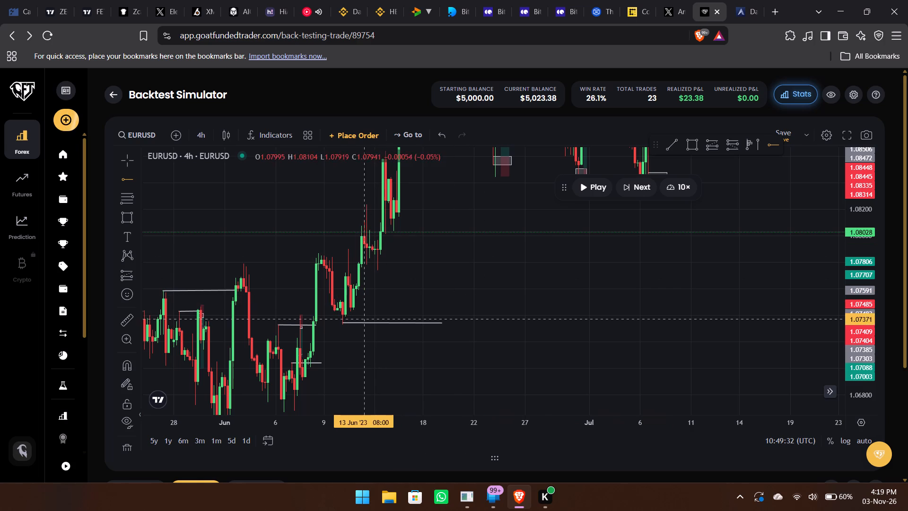
left_click(342, 324)
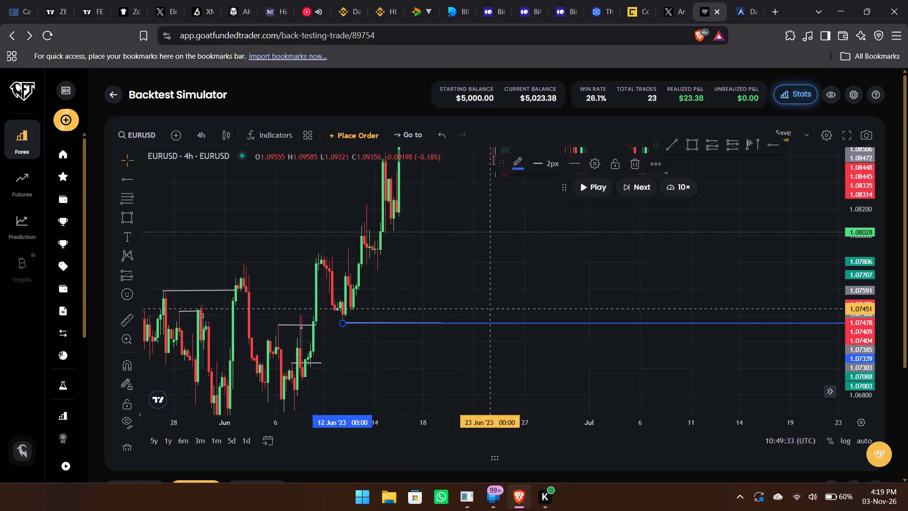
left_click(524, 300)
Run the 4h replay at 10× from the 25 Aug low and pause it on about 29 Aug.
scroll(524, 300, "left", 6)
left_click_drag(604, 280, 613, 297)
left_click(595, 188)
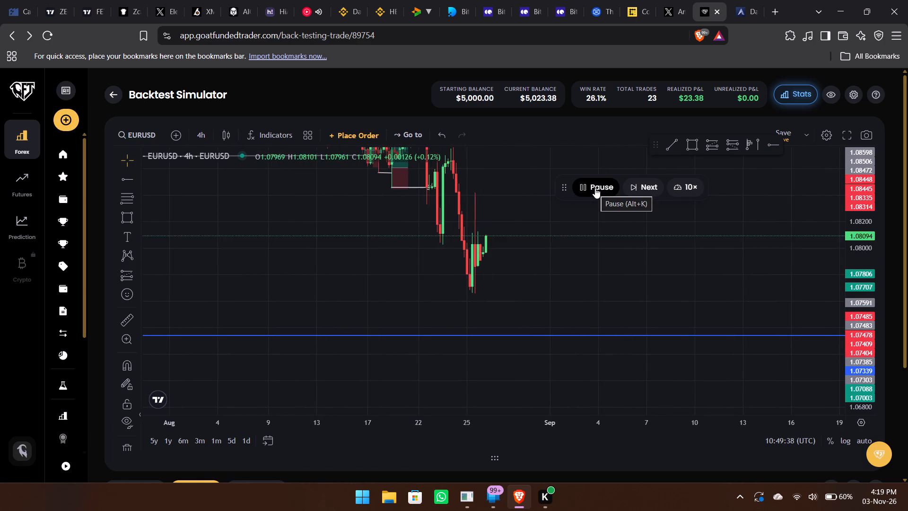
left_click(594, 188)
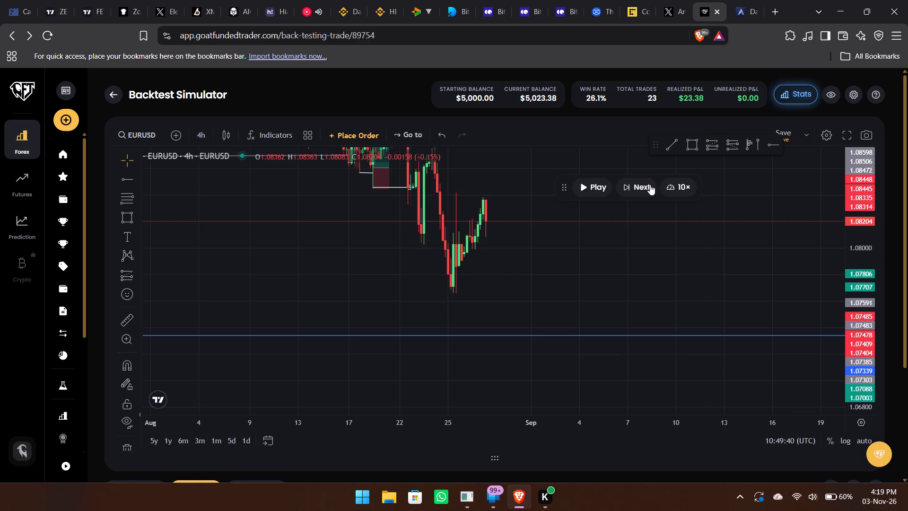
Set the replay speed to 2×, run the replay and pause it on about 30 Aug.
double_click(675, 185)
left_click(590, 189)
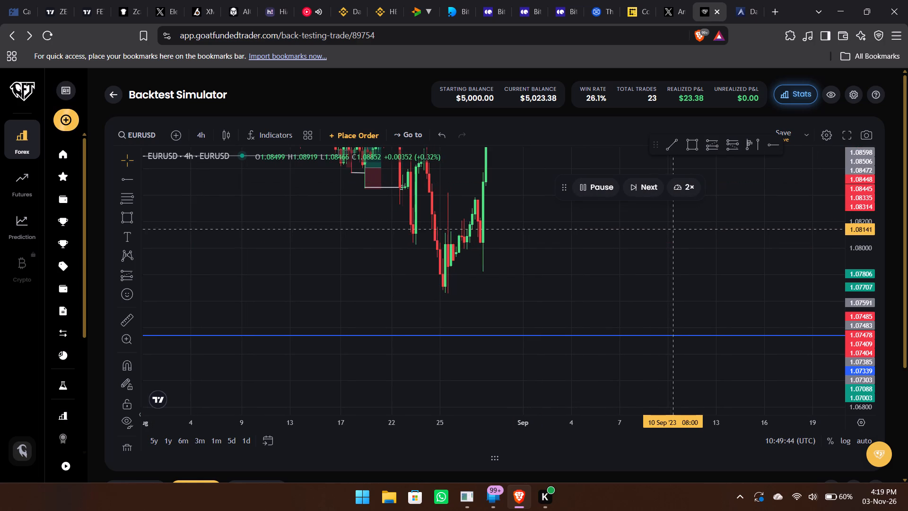
left_click_drag(581, 241, 592, 333)
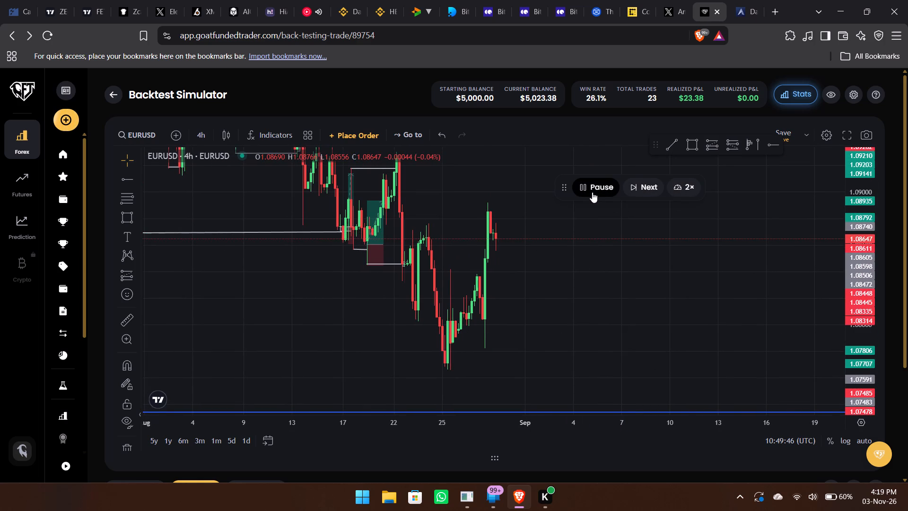
left_click(592, 192)
Extend the level line starting at the 16 Aug high to about 3 Sep, keeping it nearly flat at about 1.09346.
left_click_drag(582, 221, 595, 263)
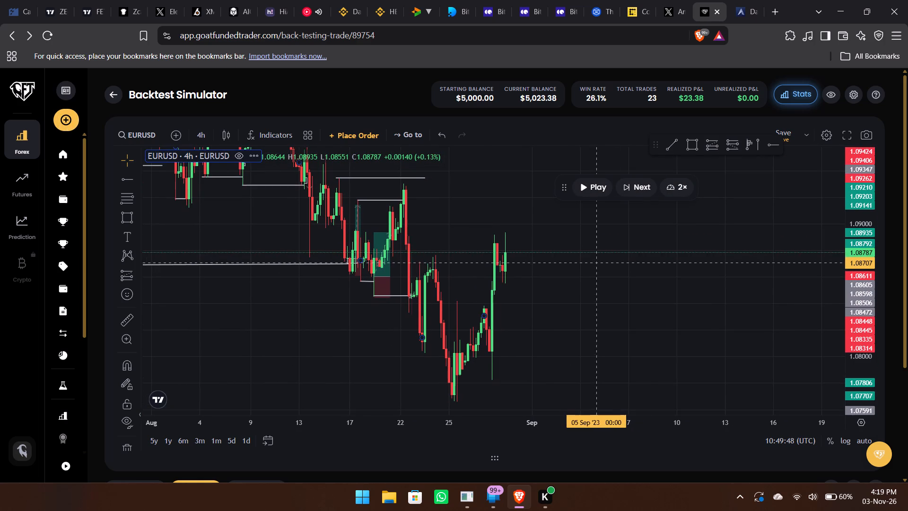
left_click_drag(864, 208, 861, 240)
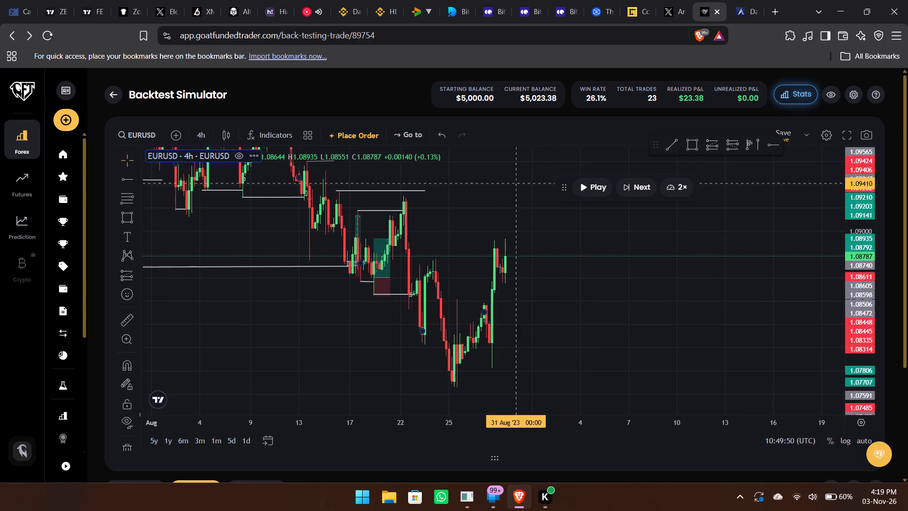
left_click_drag(425, 192, 504, 193)
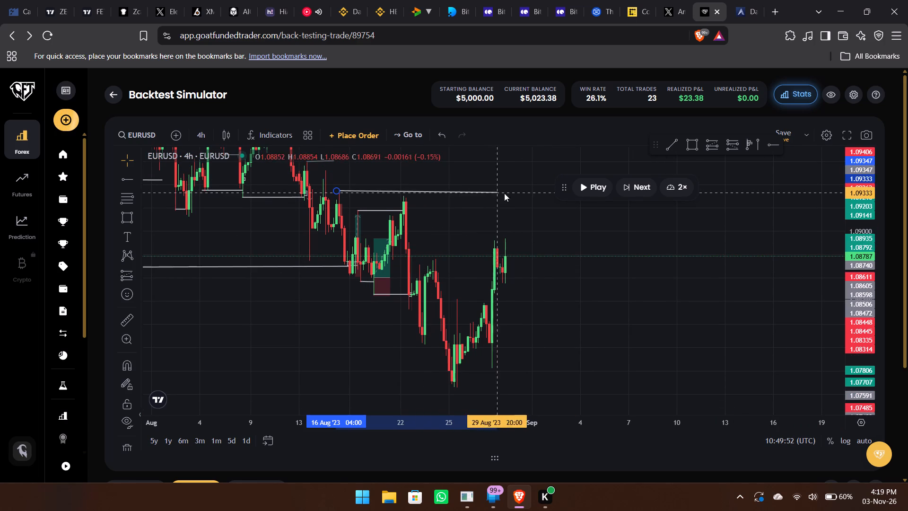
left_click_drag(504, 193, 557, 190)
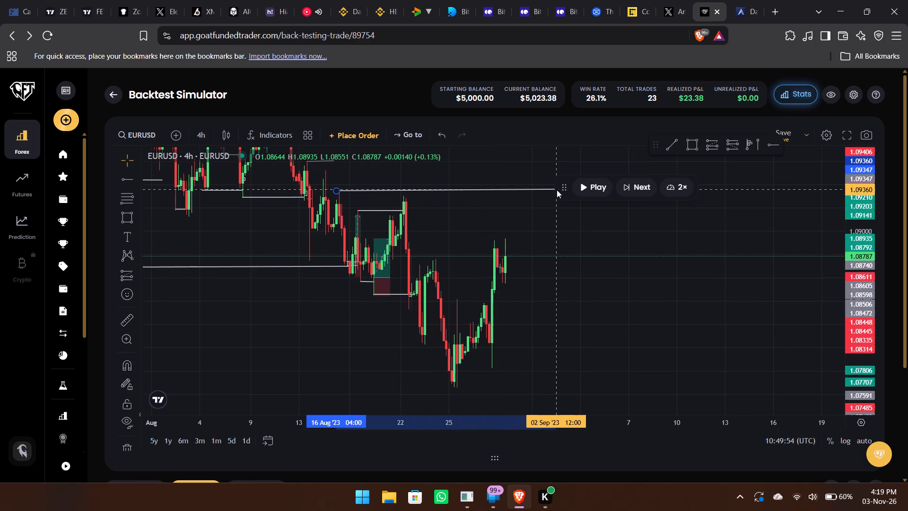
left_click_drag(557, 190, 559, 188)
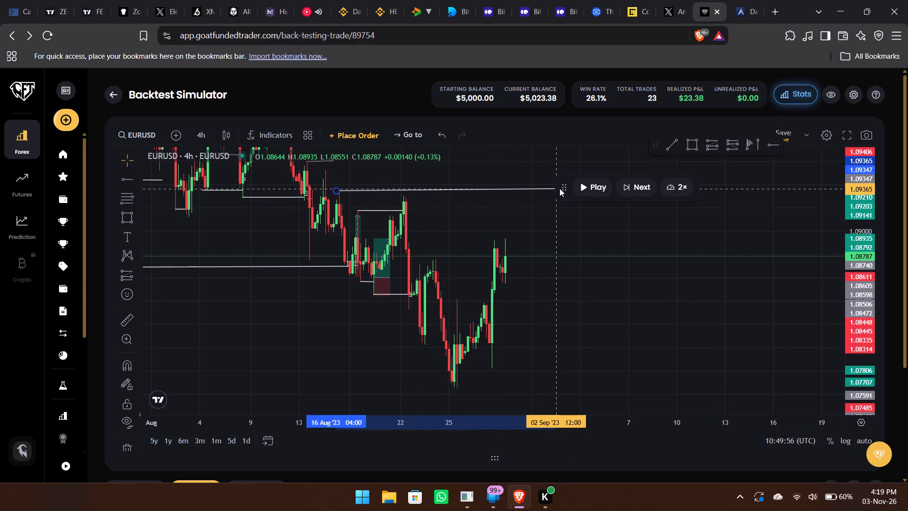
left_click_drag(559, 188, 577, 191)
Run the replay at 2× and pause it on 31 Aug during the drop below the extended level line.
left_click(577, 191)
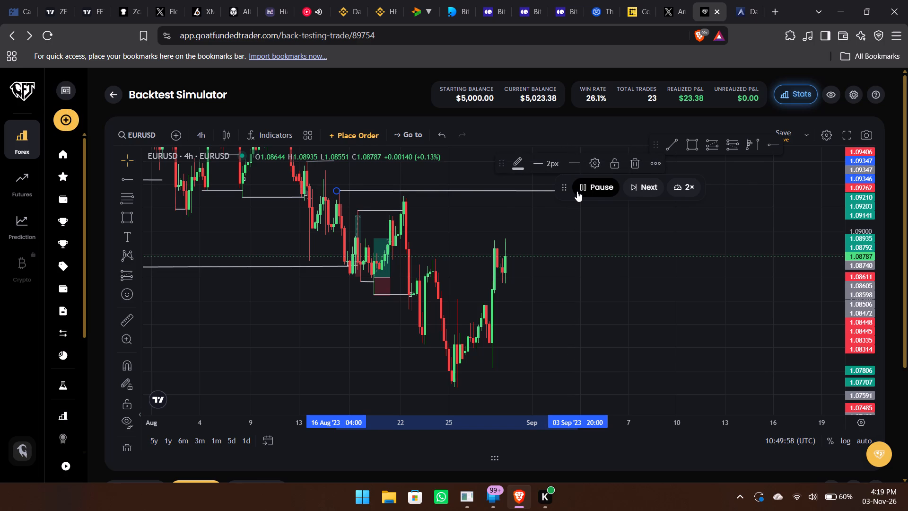
left_click(559, 189)
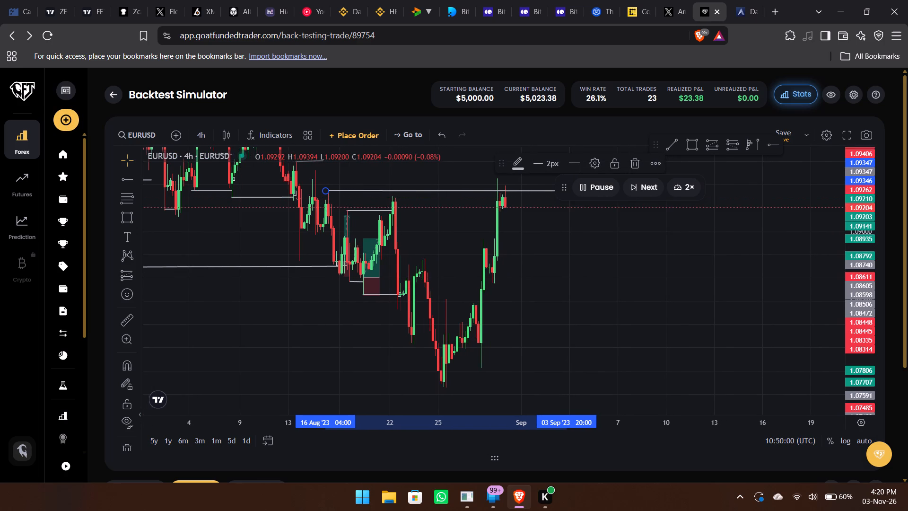
left_click(595, 191)
Switch the chart interval to 15 minutes.
left_click_drag(545, 255, 509, 253)
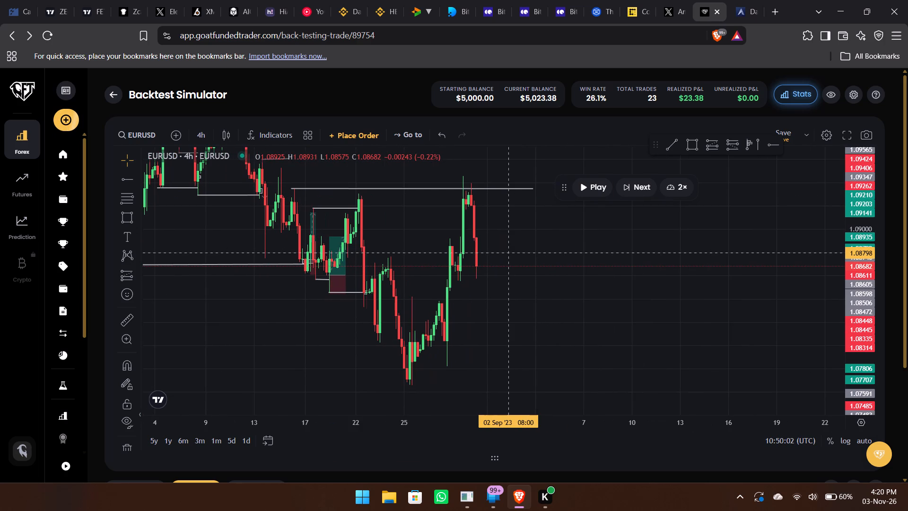
key("5")
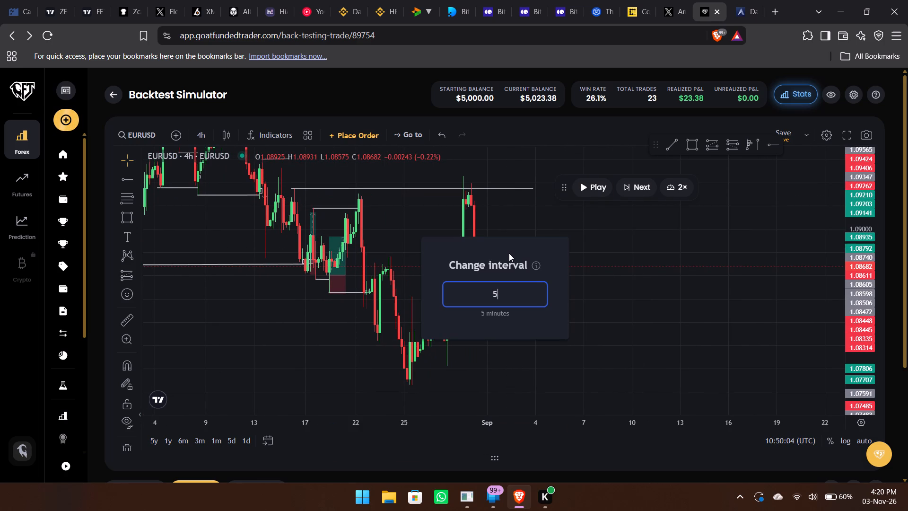
key("BackSpace")
type("15")
key("Return")
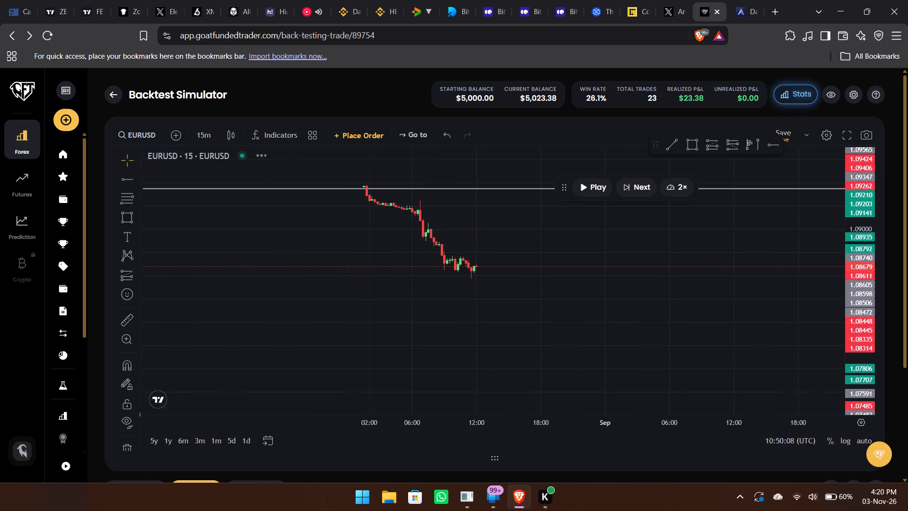
Draw a rectangle zone from 31 Aug 01:15 to about 18:00, between about 1.09344 and 1.09290, just under the level line.
scroll(386, 213, "right", 2)
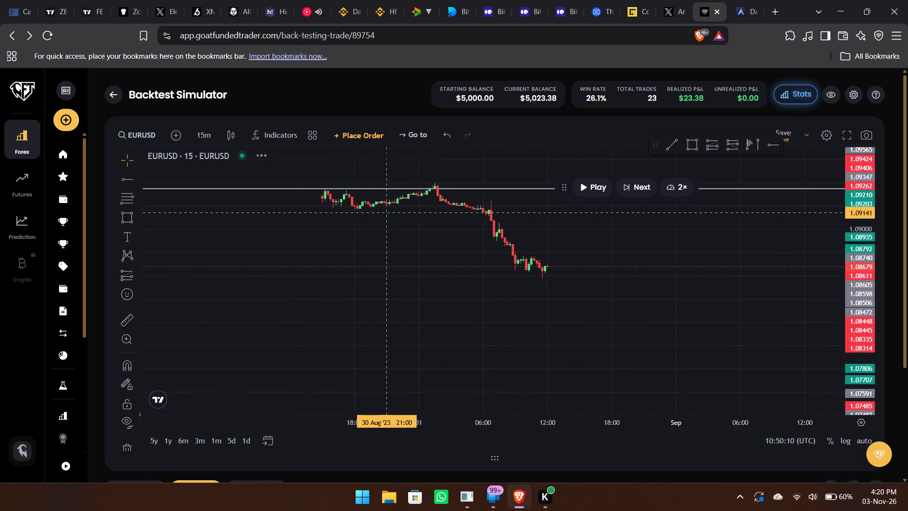
scroll(386, 213, "right", 1)
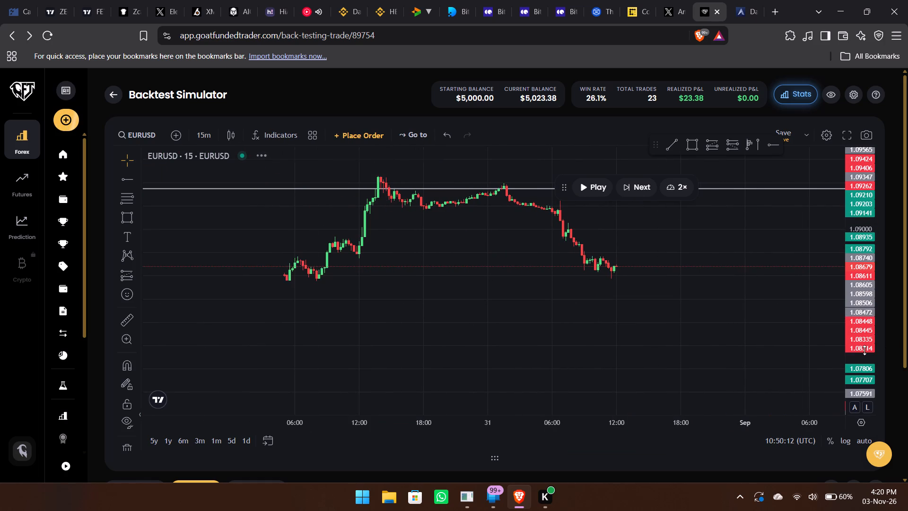
left_click_drag(864, 350, 856, 252)
left_click_drag(684, 238, 647, 350)
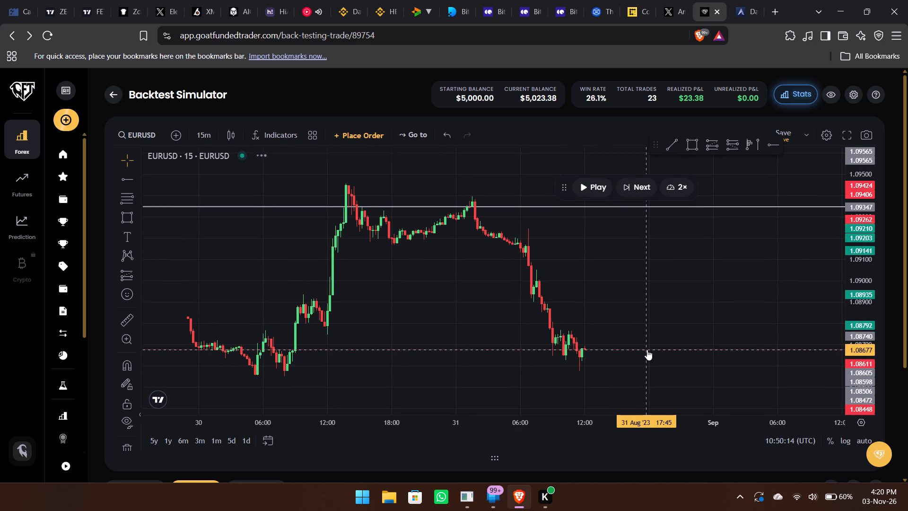
left_click_drag(848, 333, 853, 314)
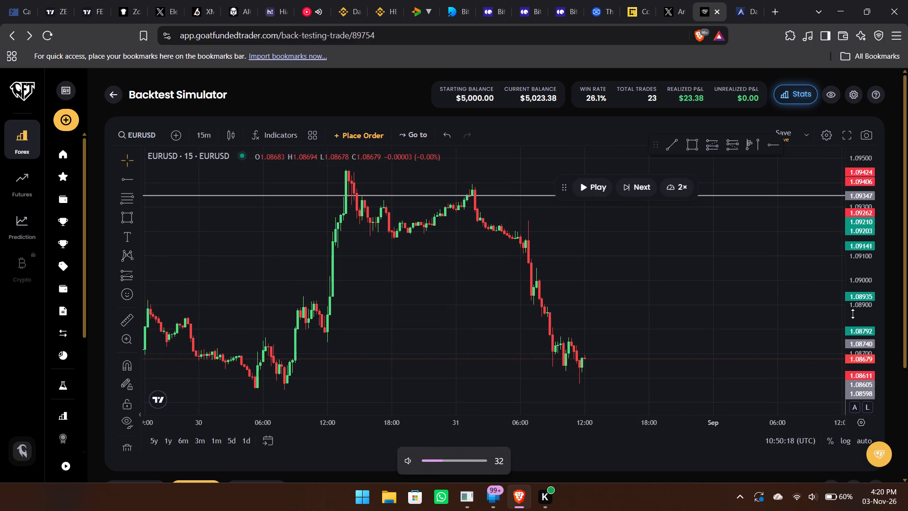
left_click_drag(729, 282, 730, 316)
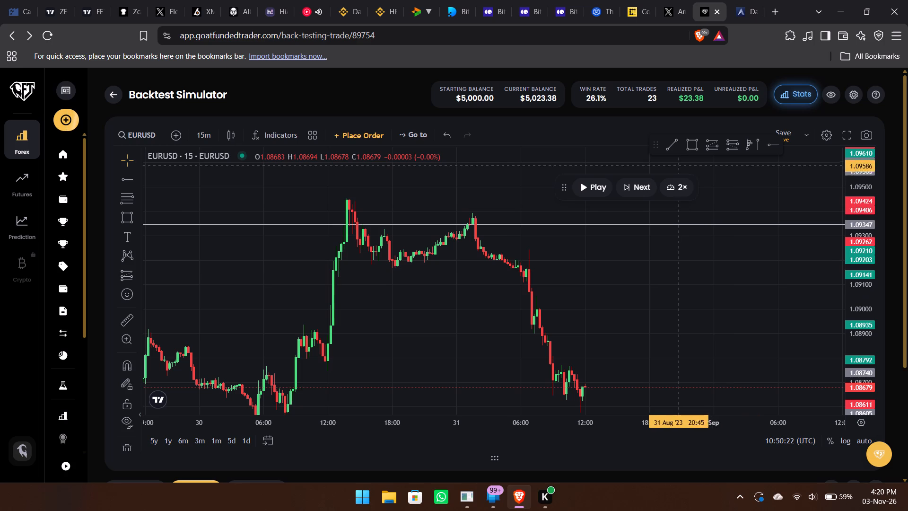
left_click(696, 147)
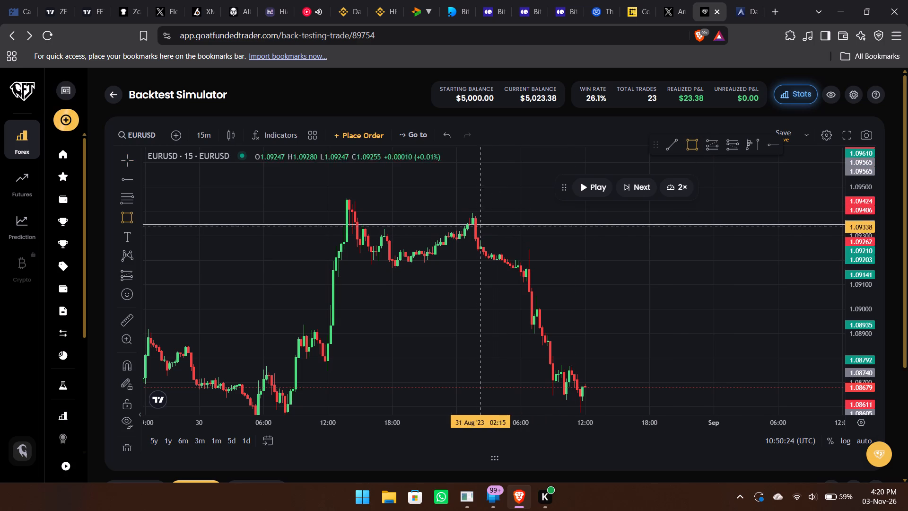
left_click_drag(469, 225, 616, 237)
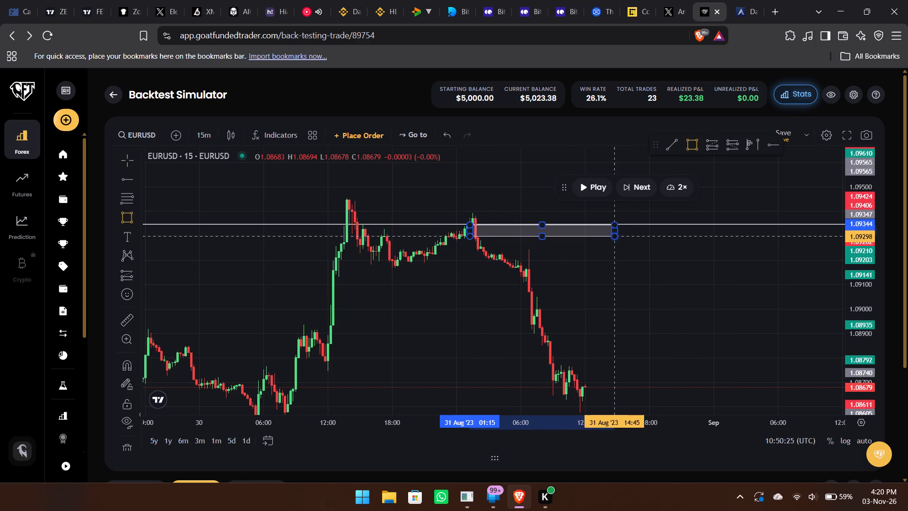
left_click_drag(616, 237, 646, 238)
left_click(646, 238)
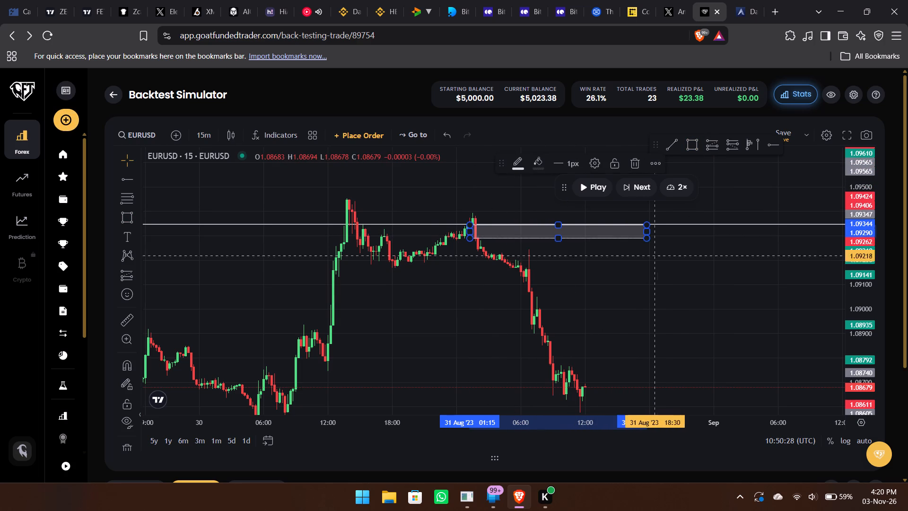
Advance the 15m replay candle by candle from 12:00 to about 16:15 on 31 Aug.
left_click_drag(658, 285, 594, 222)
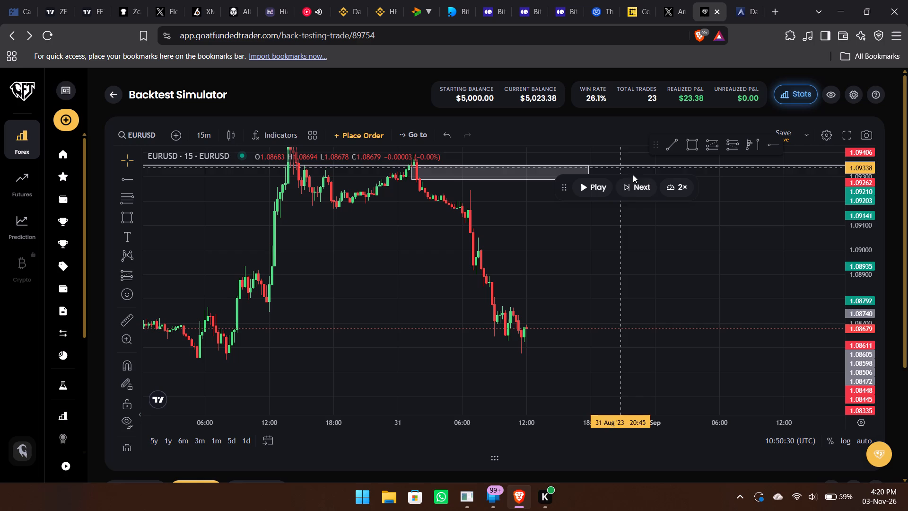
triple_click(632, 182)
triple_click(632, 182)
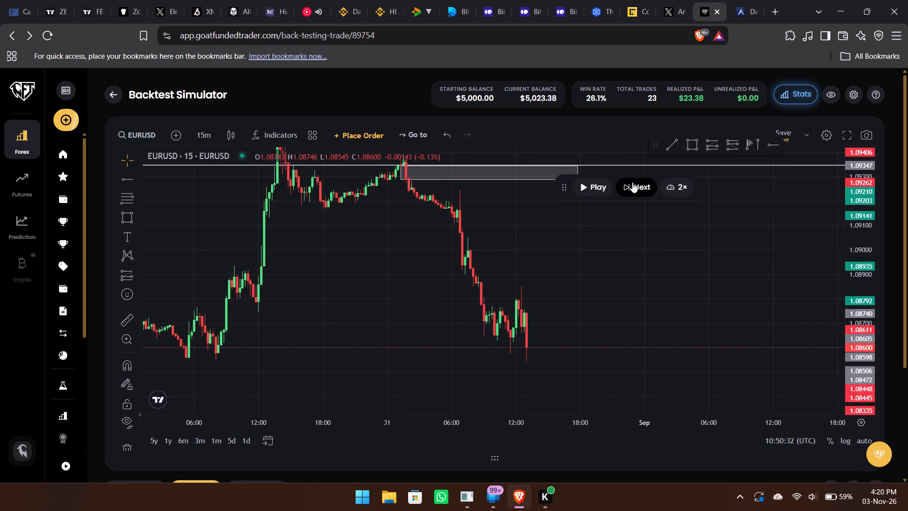
triple_click(632, 182)
triple_click(632, 182)
triple_click(632, 182)
triple_click(632, 182)
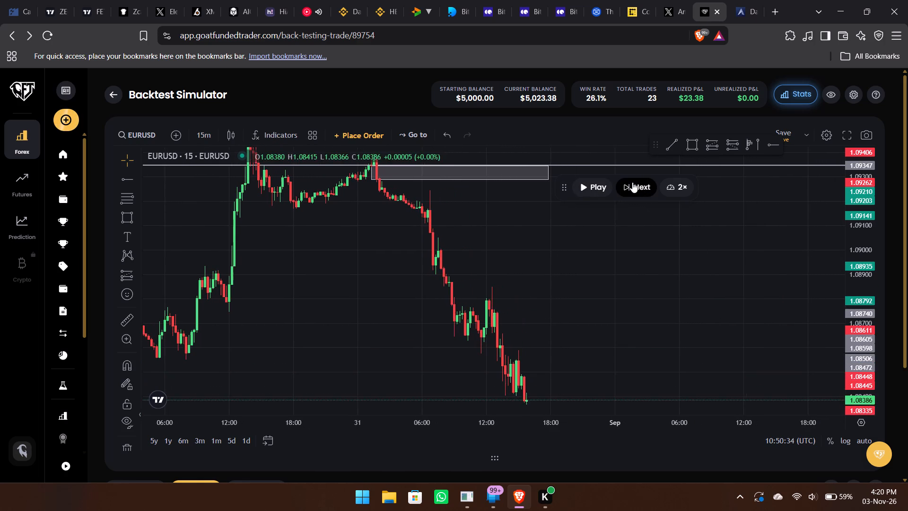
Switch the chart interval to 4 hours.
key("4")
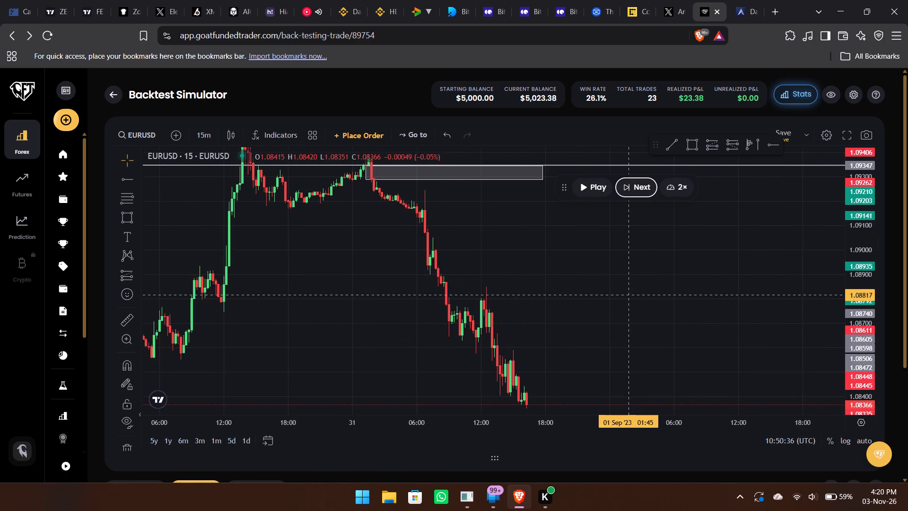
left_click(629, 295)
key("4")
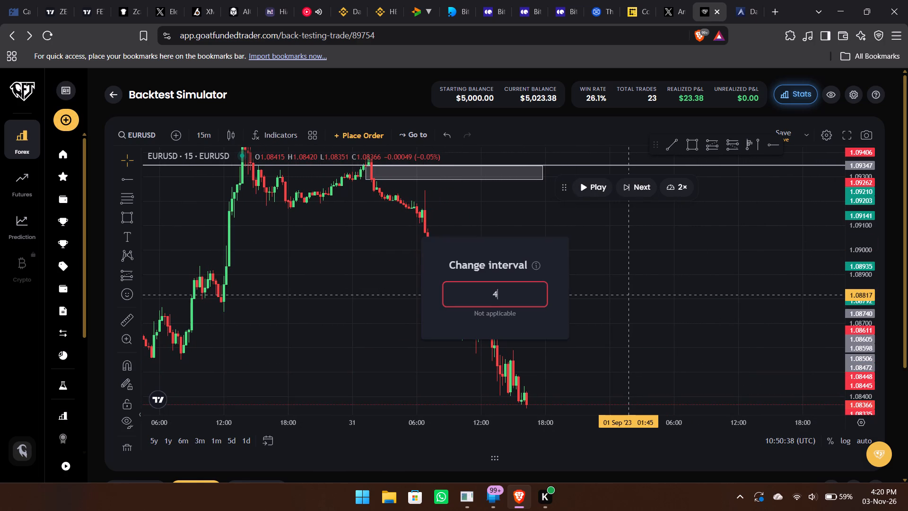
key("h")
key("Return")
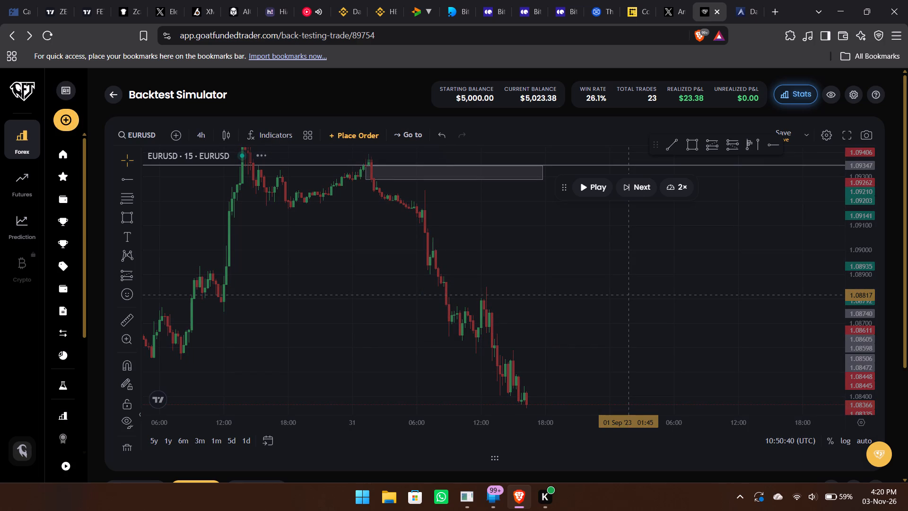
Run the 4h replay at 2× from 31 Aug and pause it on 5 Sep when price reaches the blue level line.
left_click_drag(863, 221, 842, 386)
left_click_drag(726, 355, 713, 318)
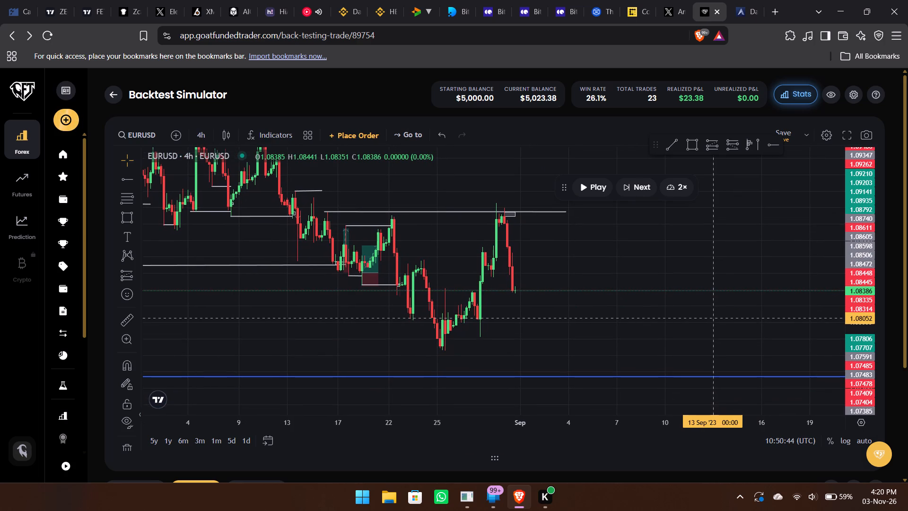
left_click(585, 185)
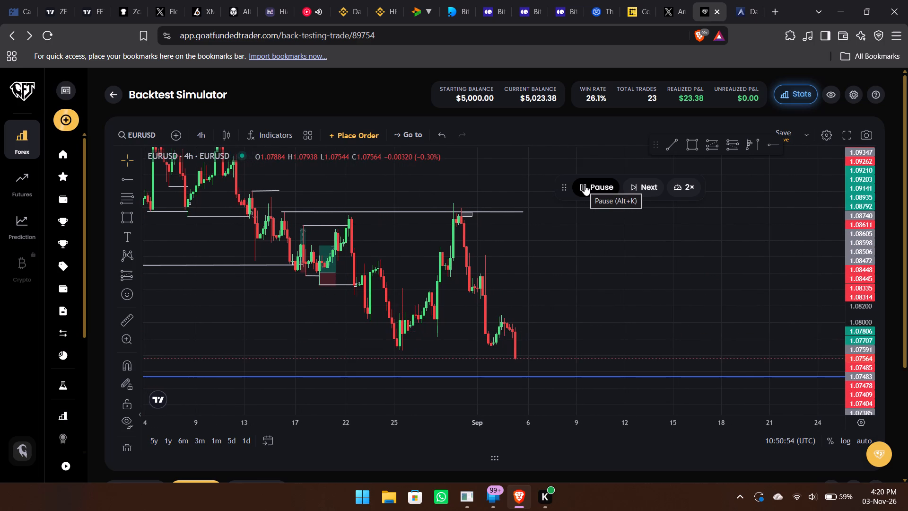
left_click(585, 185)
double_click(585, 185)
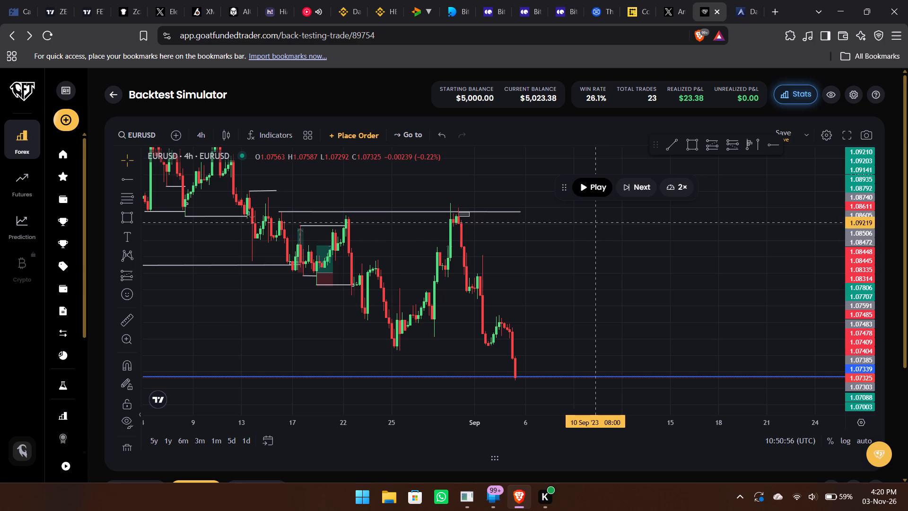
Switch the chart interval to 1 hour and examine the drop into the blue level line.
key("1")
left_click(599, 252)
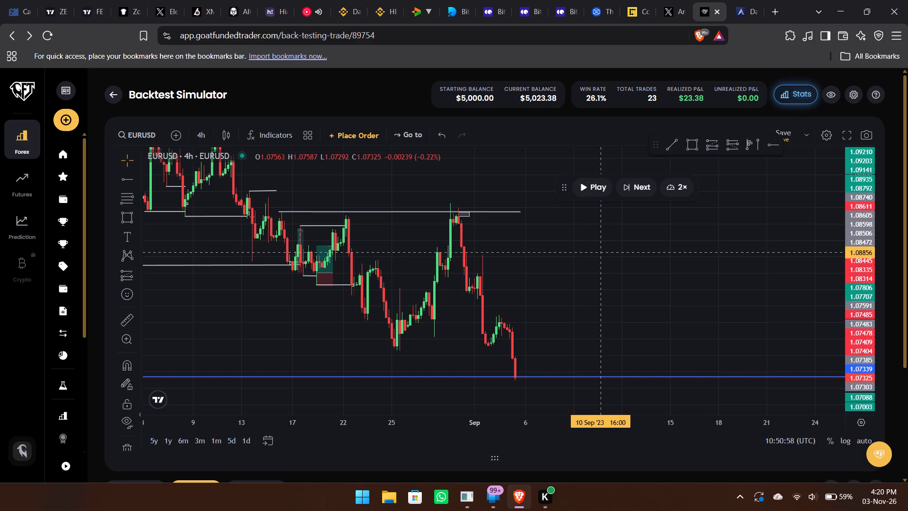
type("1h4")
key("BackSpace")
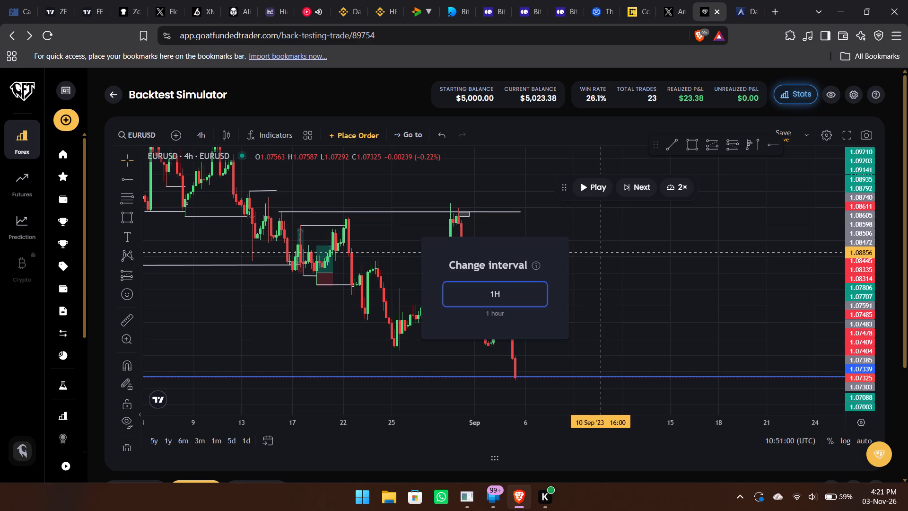
key("Return")
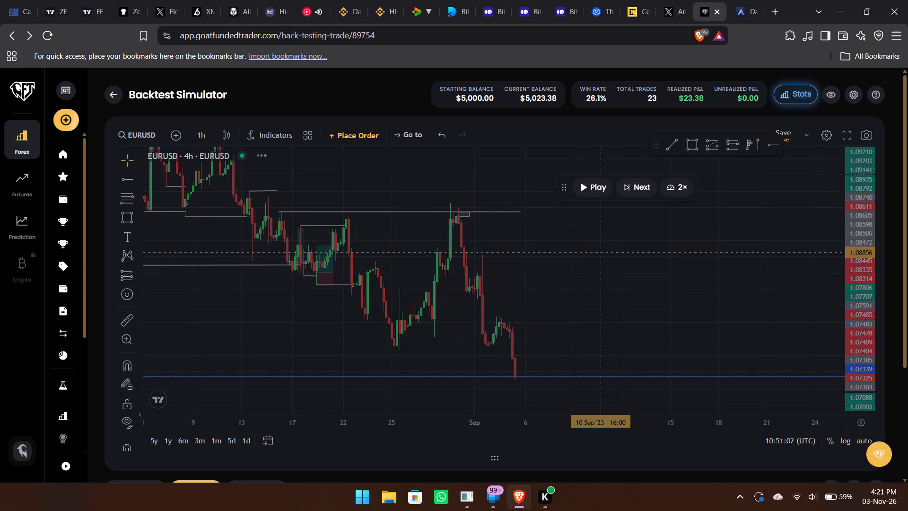
left_click_drag(856, 344, 850, 247)
left_click_drag(684, 366, 648, 239)
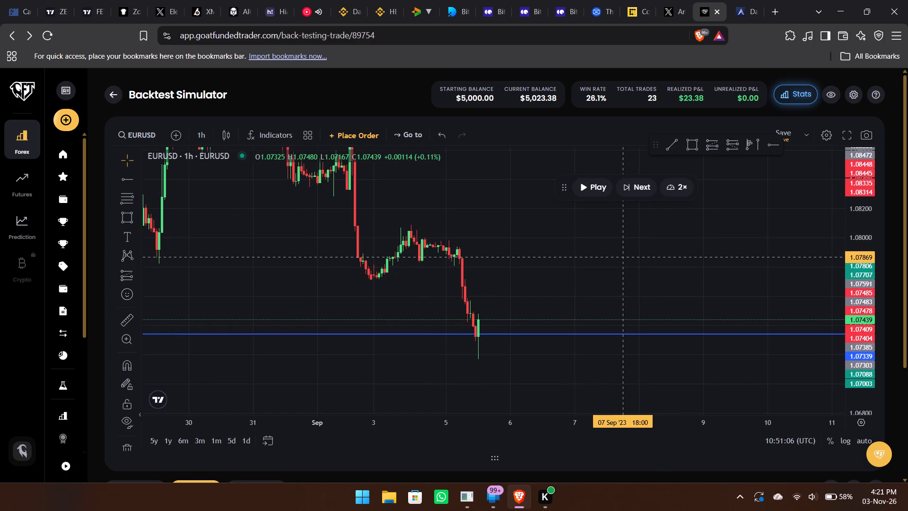
left_click_drag(622, 257, 662, 418)
left_click_drag(637, 342, 532, 229)
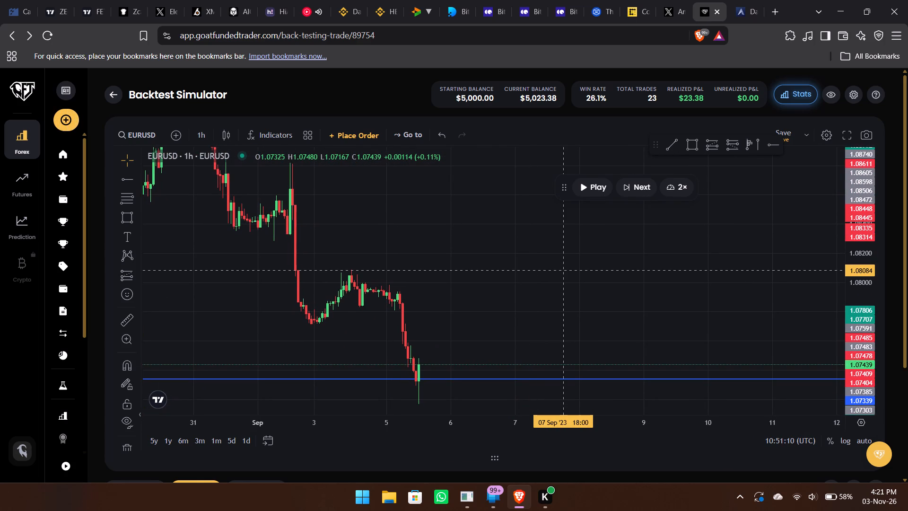
Switch the chart interval to 5 minutes.
key("5")
key("Return")
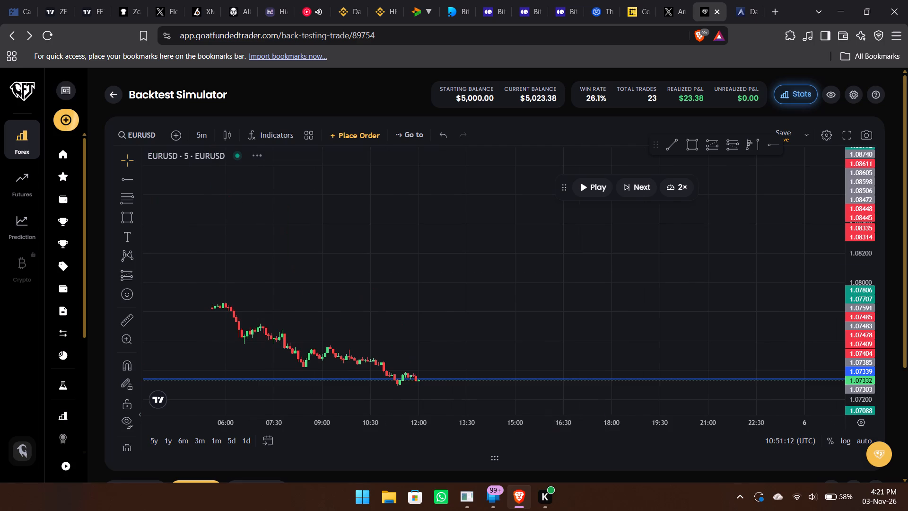
Draw a rectangle zone over the blue level line from 5 Sep 10:55 to 15:40, between about 1.07360 and 1.07331.
left_click_drag(863, 394, 847, 302)
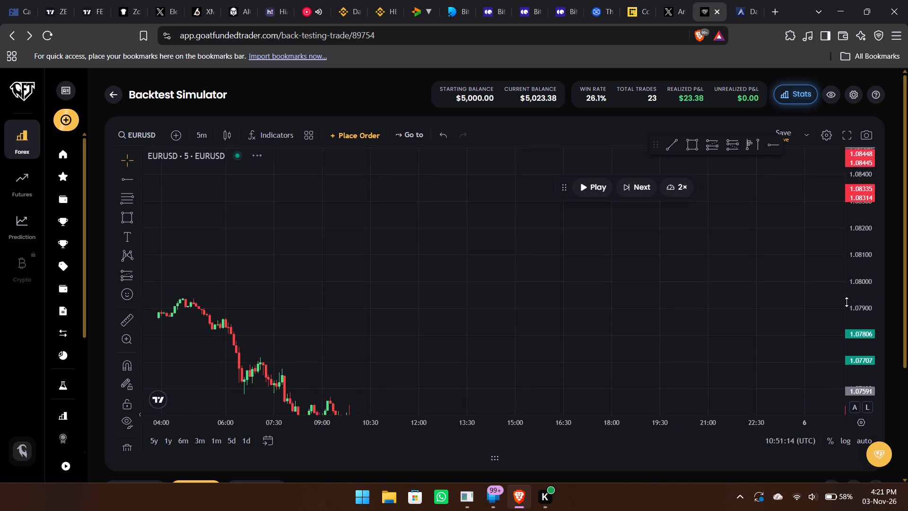
left_click_drag(847, 302, 840, 289)
left_click_drag(630, 369, 688, 185)
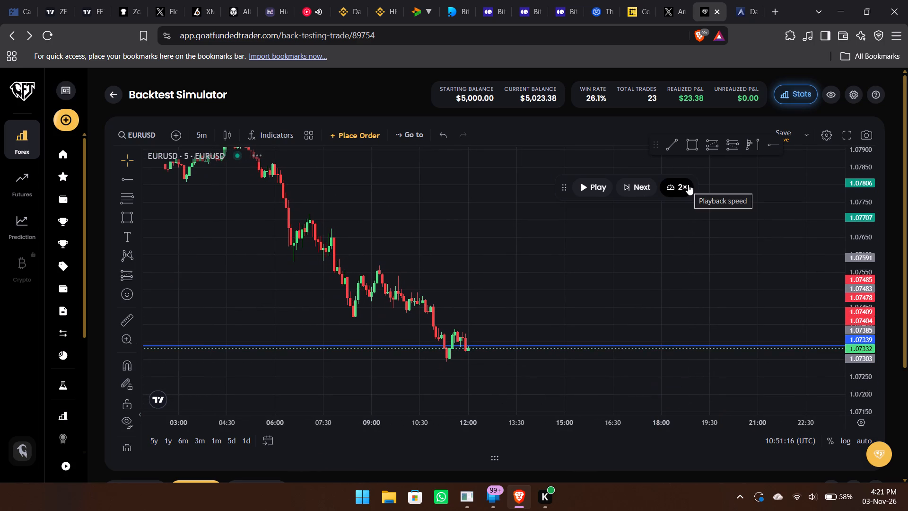
left_click_drag(864, 328, 863, 275)
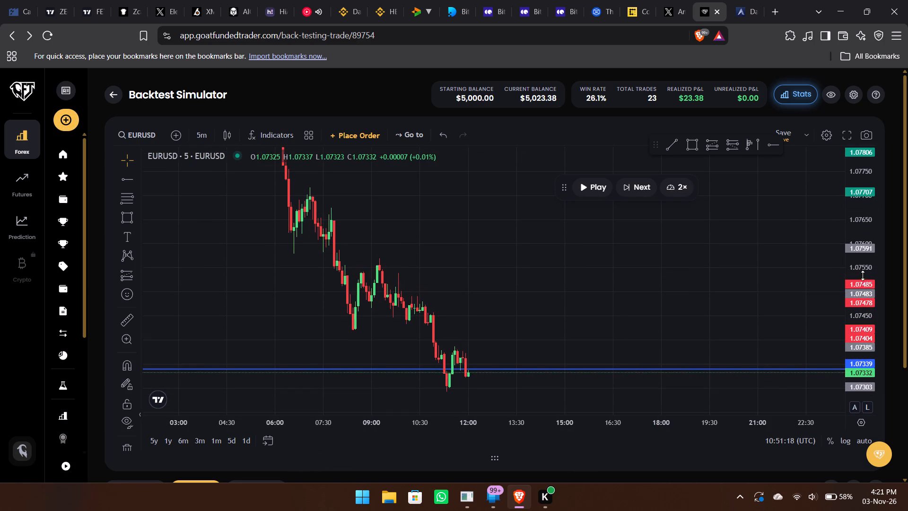
left_click_drag(684, 344, 663, 300)
left_click(691, 145)
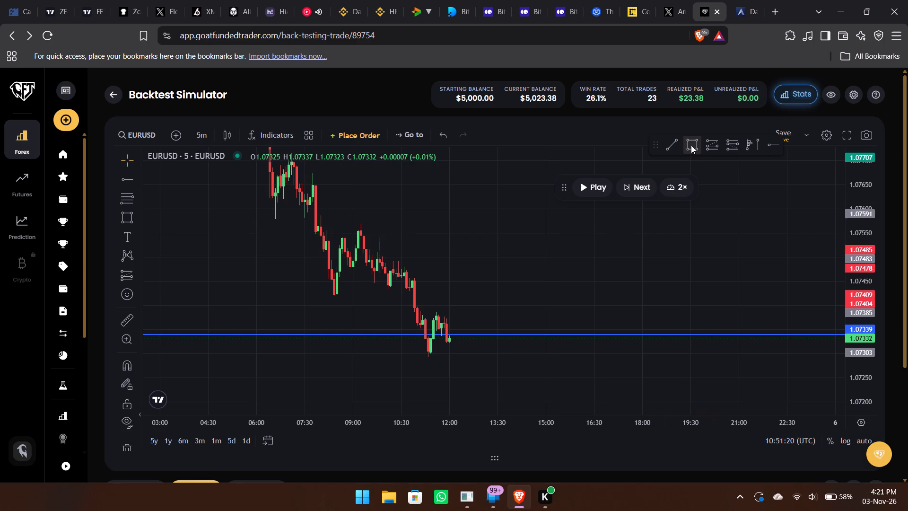
left_click_drag(414, 325, 566, 339)
left_click(566, 339)
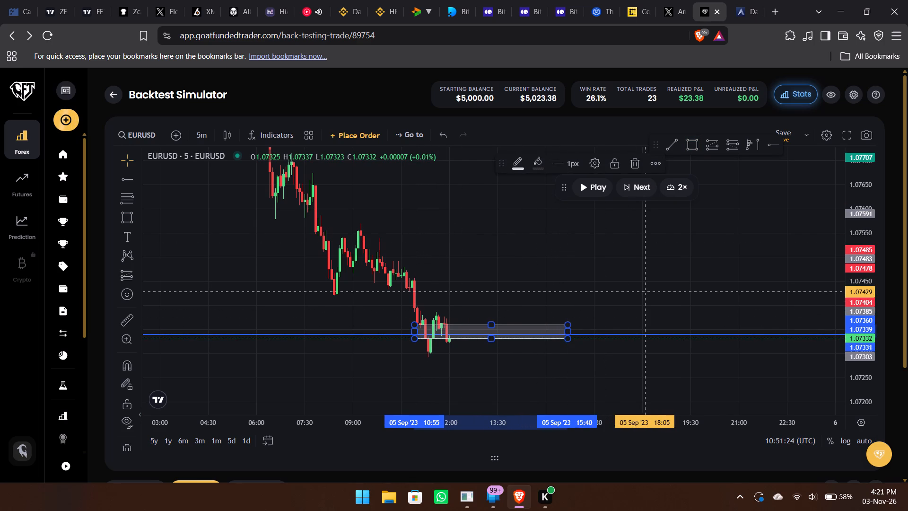
left_click(646, 292)
Draw a long position for a pending order at the zone's upper edge: entry 1.0736, stop loss 1.07292, take profit 1.07716.
left_click(712, 145)
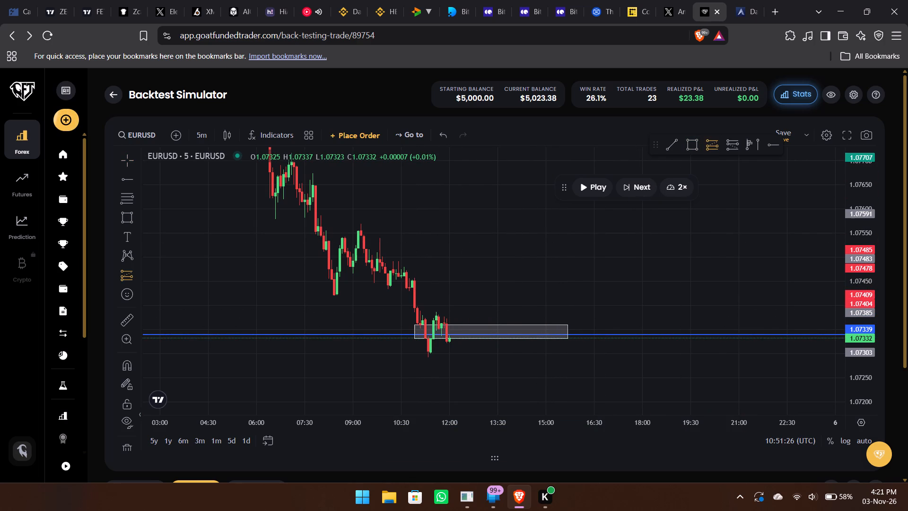
left_click(449, 325)
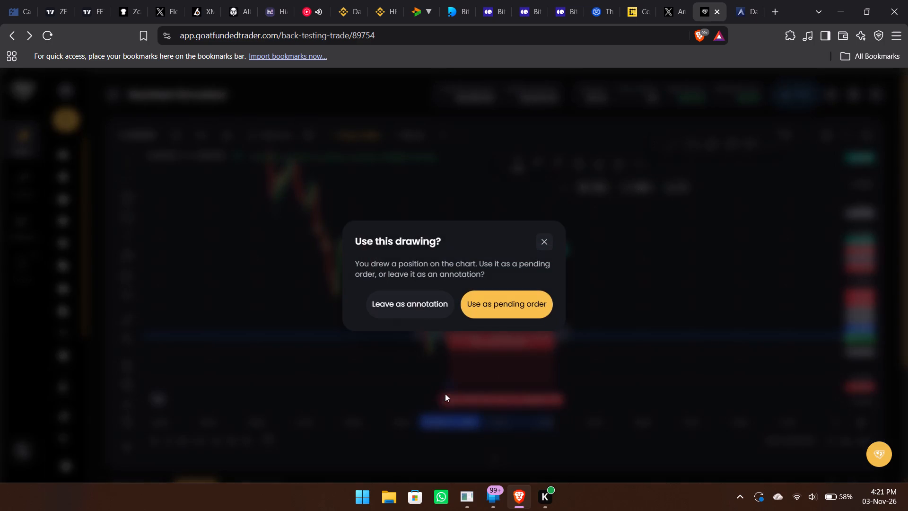
left_click(506, 298)
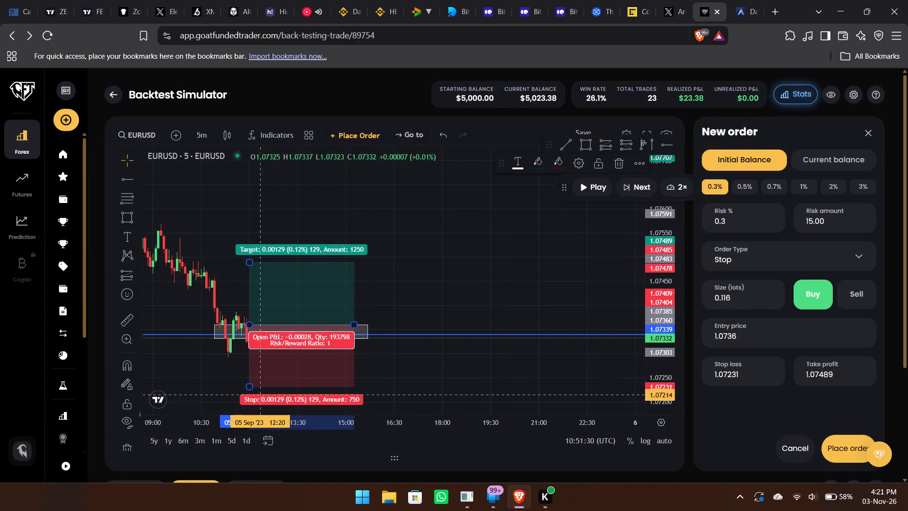
left_click_drag(253, 389, 263, 358)
left_click_drag(391, 302, 526, 336)
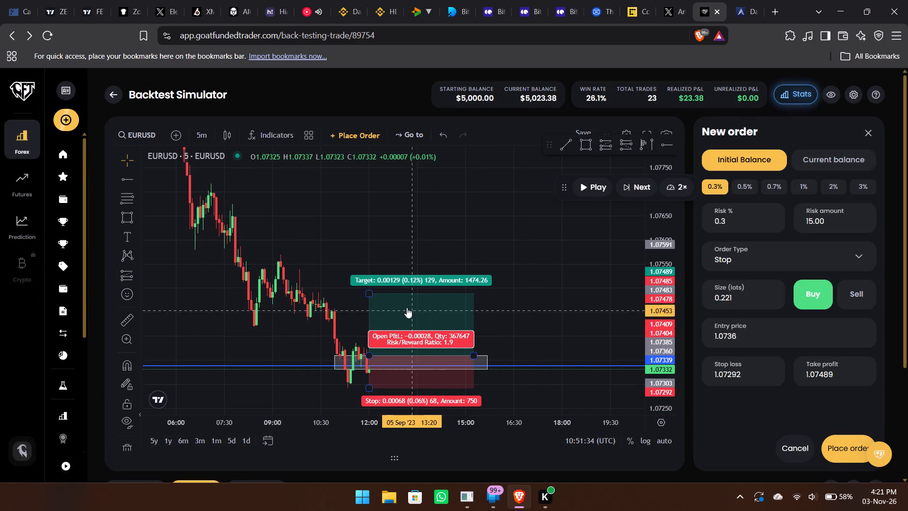
left_click_drag(369, 292, 454, 208)
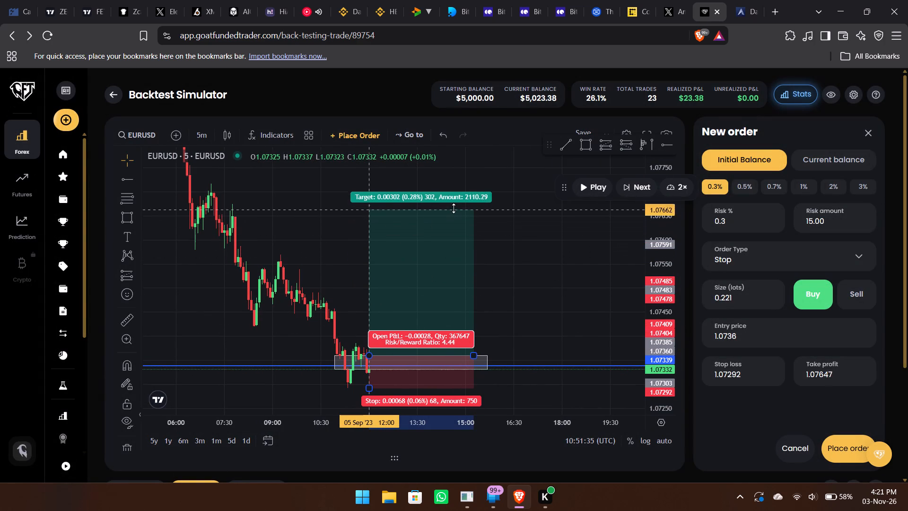
left_click_drag(454, 208, 454, 185)
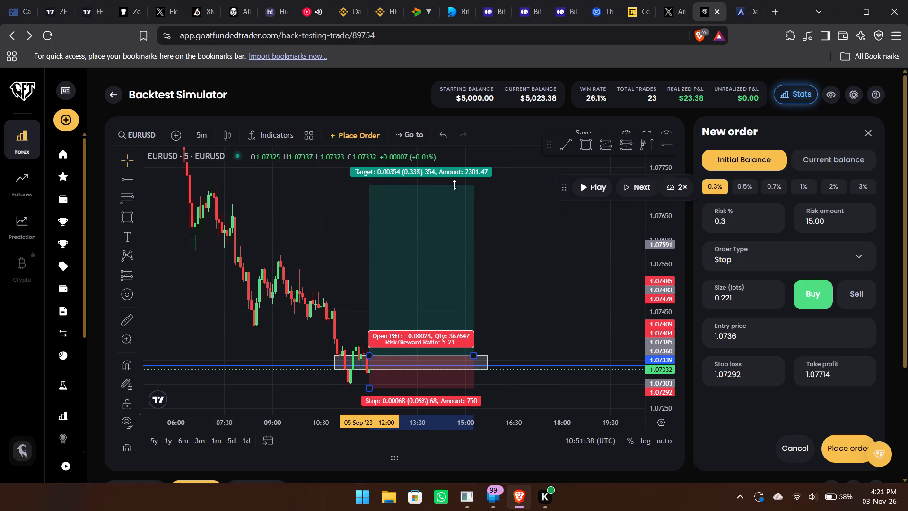
left_click_drag(454, 185, 456, 184)
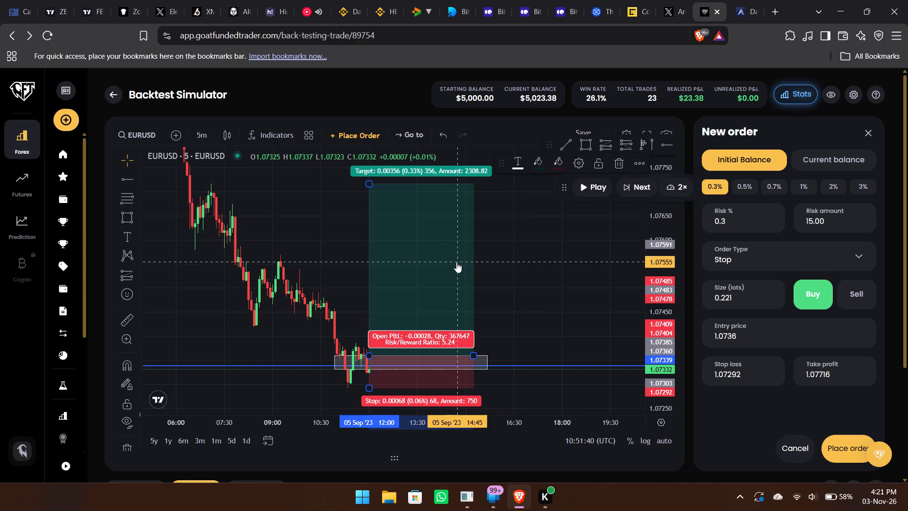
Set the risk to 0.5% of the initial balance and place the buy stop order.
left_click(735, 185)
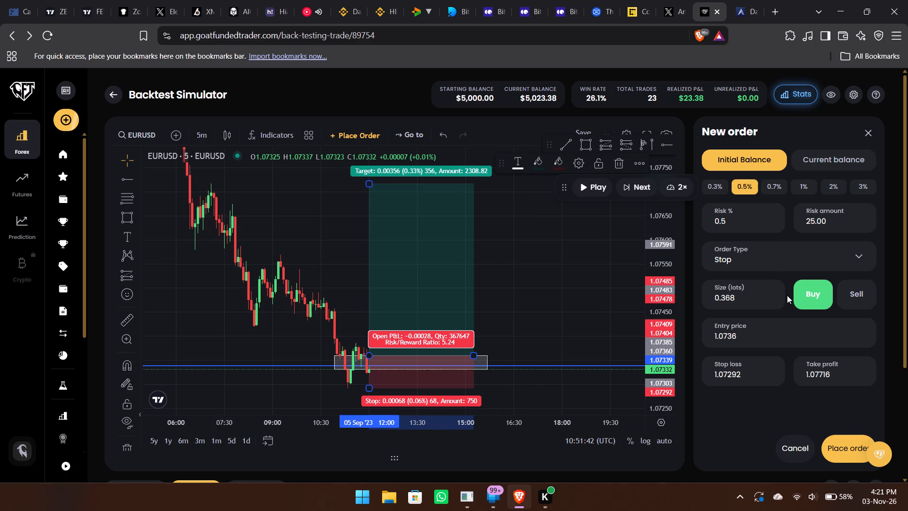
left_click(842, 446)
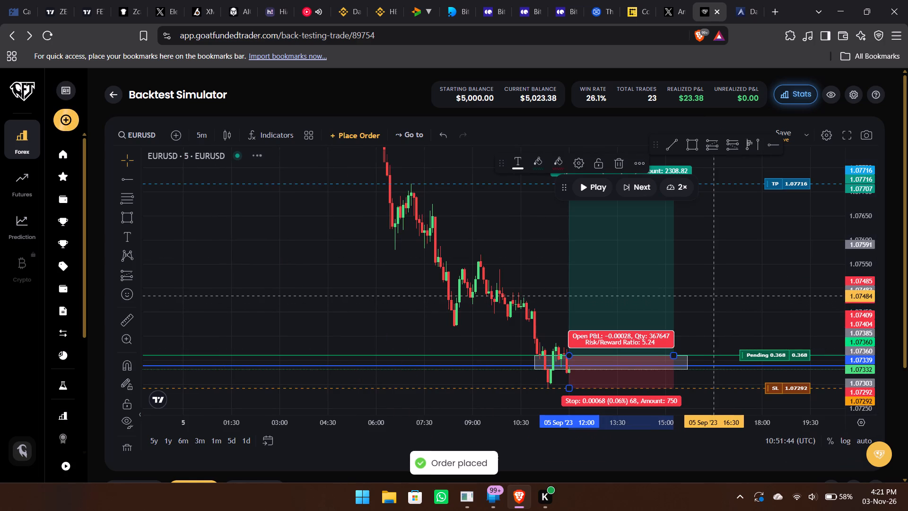
Run the 5m replay at 2× from 12:00 on 5 Sep and pause it once price falls below the stop-loss level.
left_click_drag(713, 296, 652, 277)
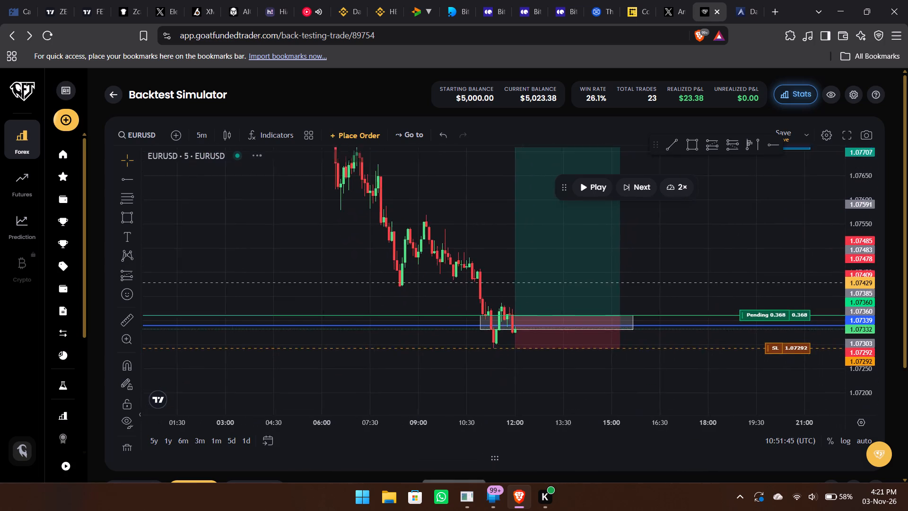
left_click_drag(652, 277, 681, 409)
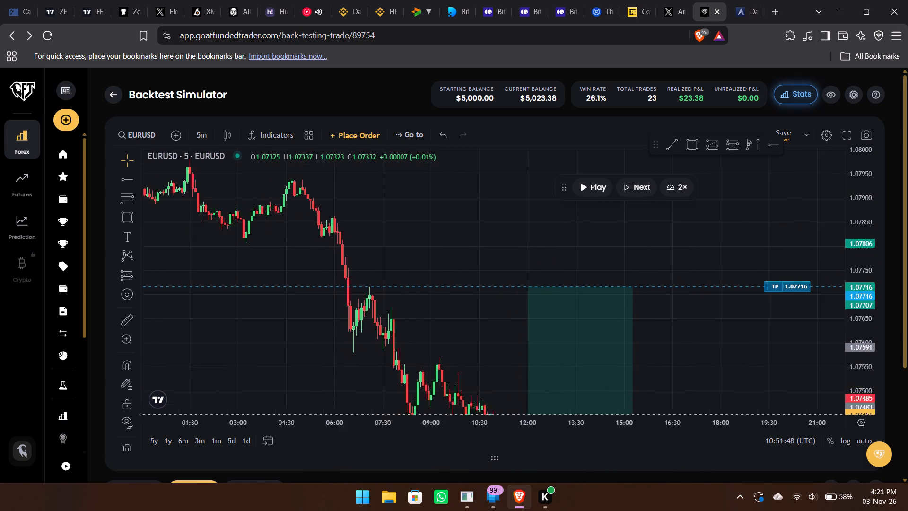
left_click_drag(681, 409, 648, 387)
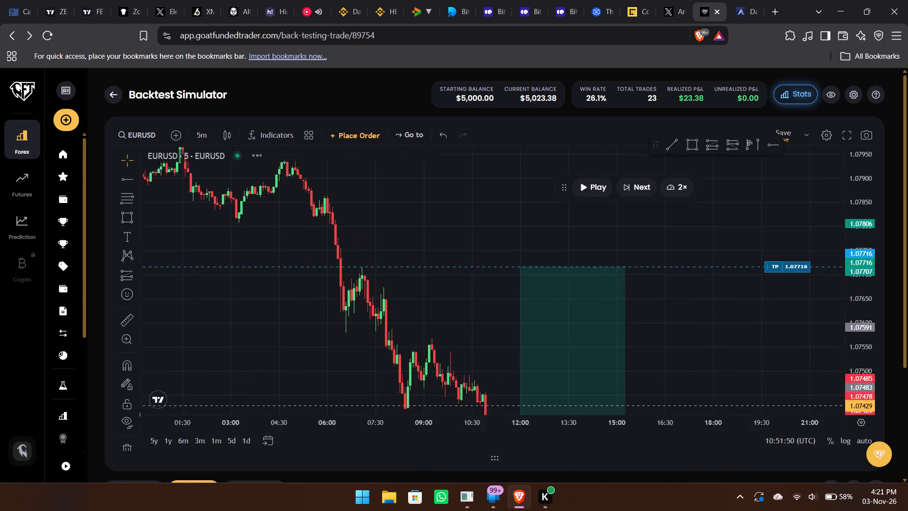
left_click_drag(648, 387, 599, 321)
left_click(585, 183)
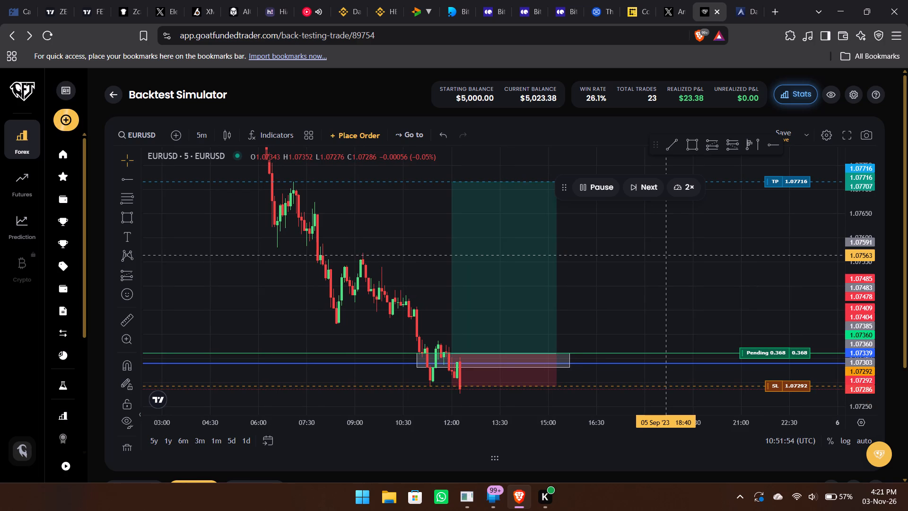
left_click(592, 188)
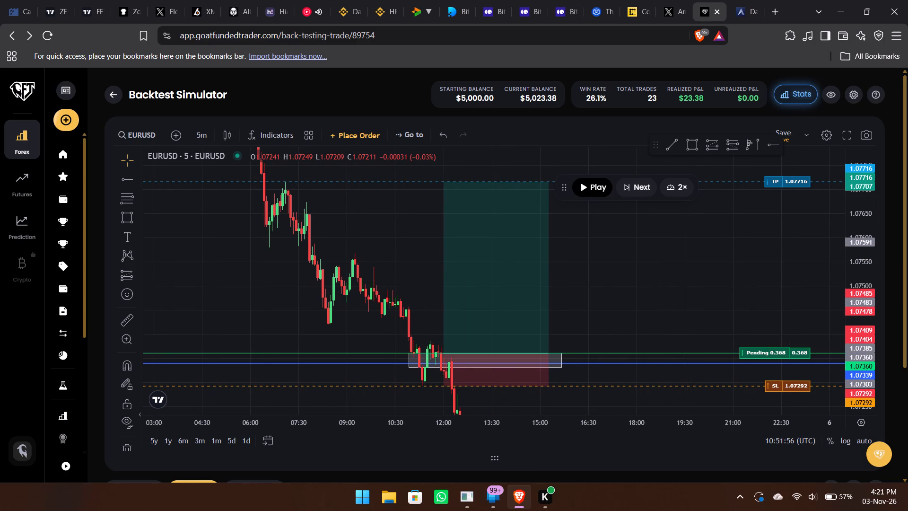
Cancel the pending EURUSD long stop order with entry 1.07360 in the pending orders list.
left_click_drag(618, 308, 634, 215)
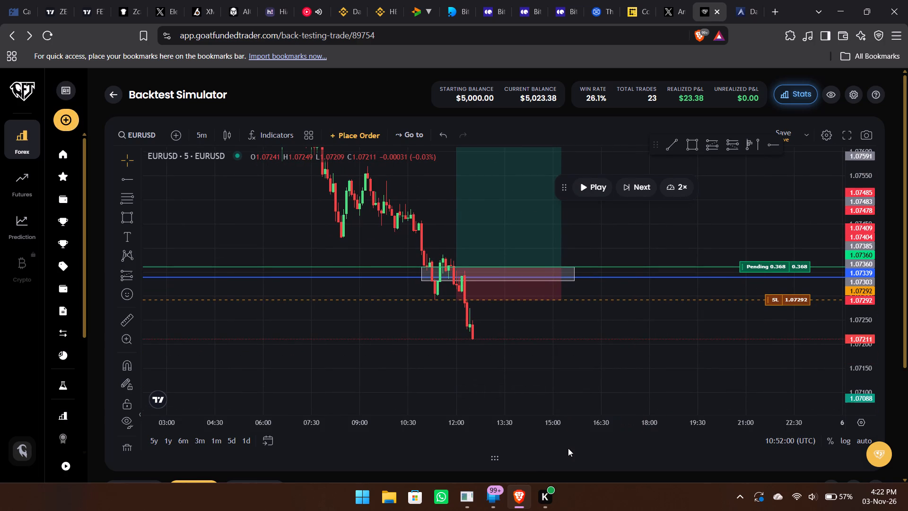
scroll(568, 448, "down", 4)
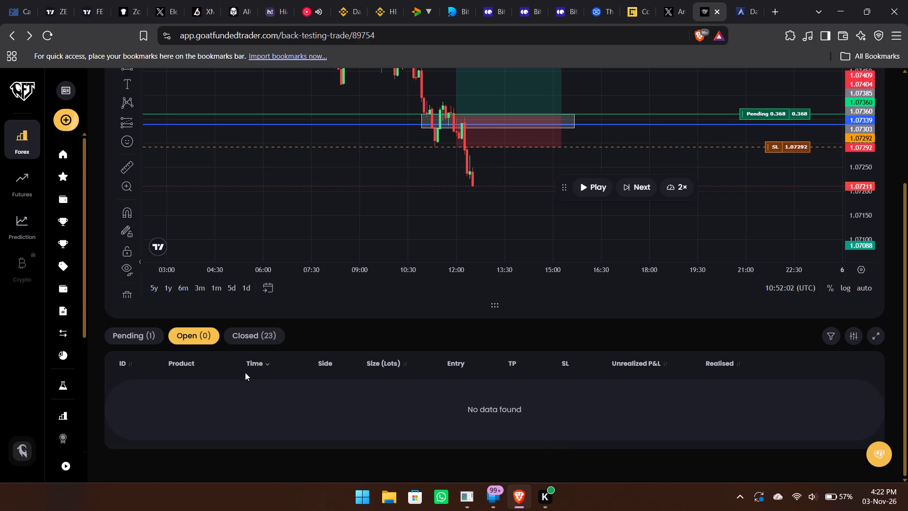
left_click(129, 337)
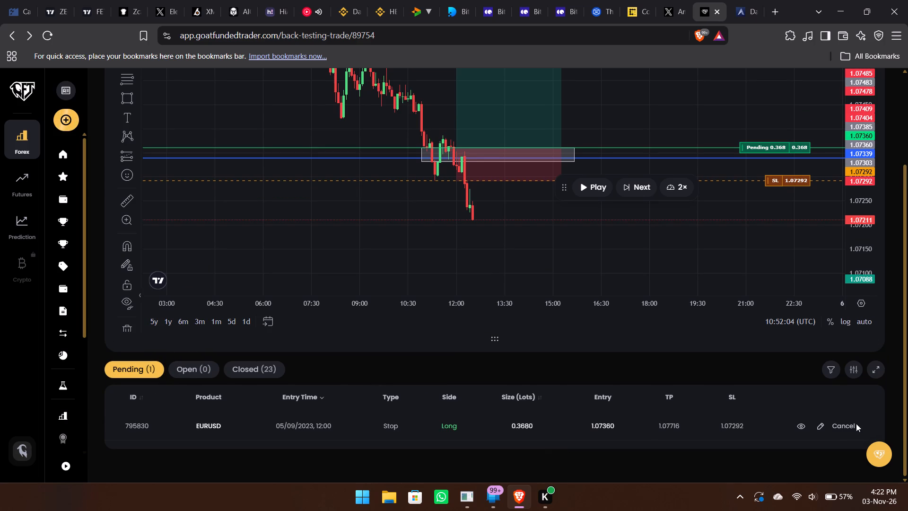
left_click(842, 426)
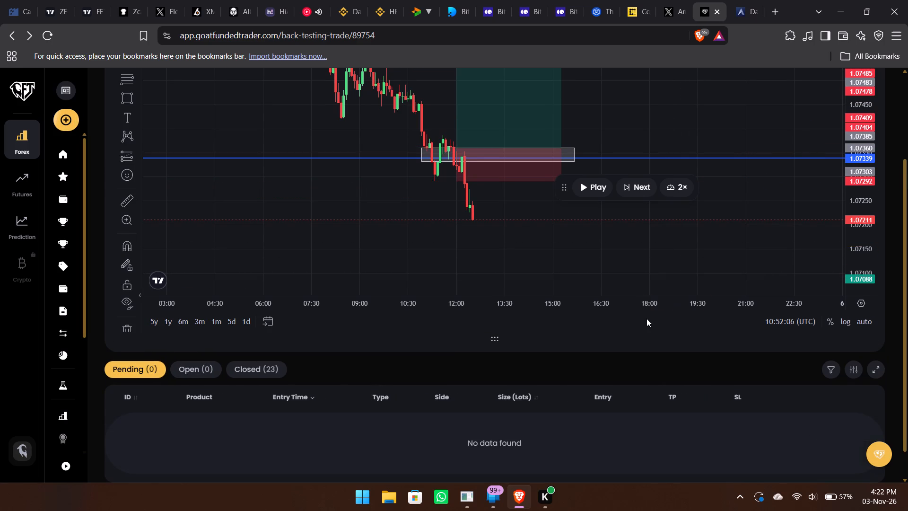
Switch the EURUSD chart to the 1h timeframe, run the replay at 2× for a few candles on 5 Sep, and pause it.
scroll(646, 318, "up", 2)
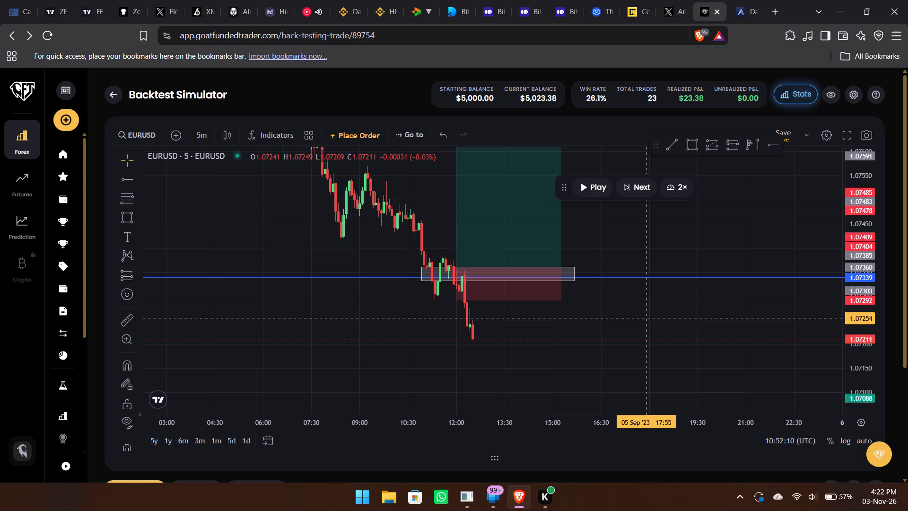
key("1")
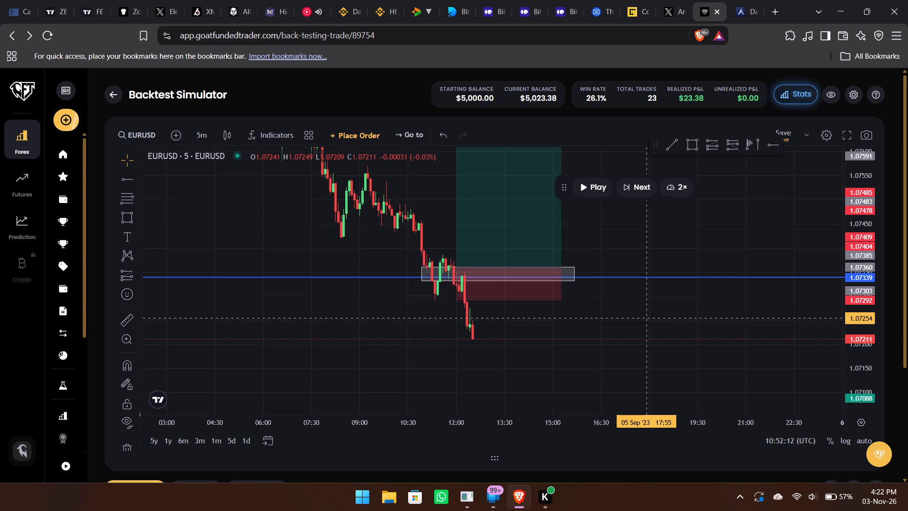
left_click(646, 318)
type("1h")
key("Return")
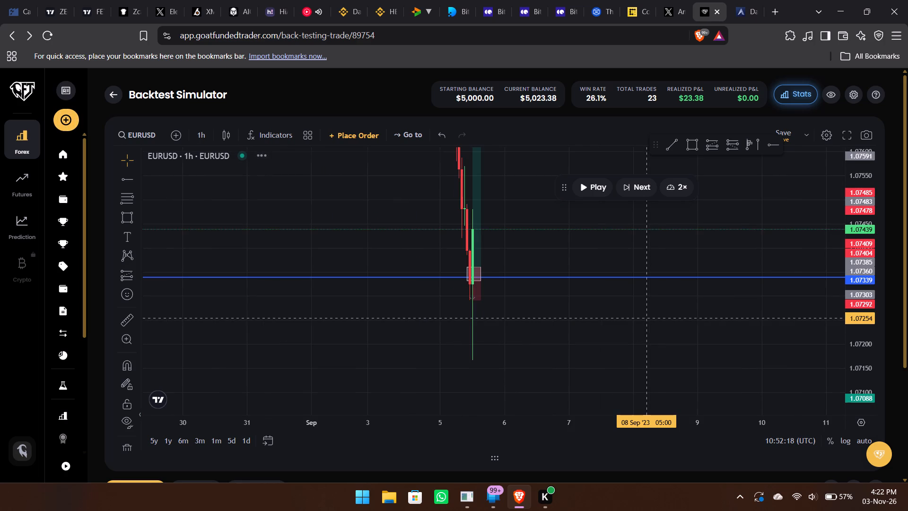
left_click_drag(861, 209, 856, 317)
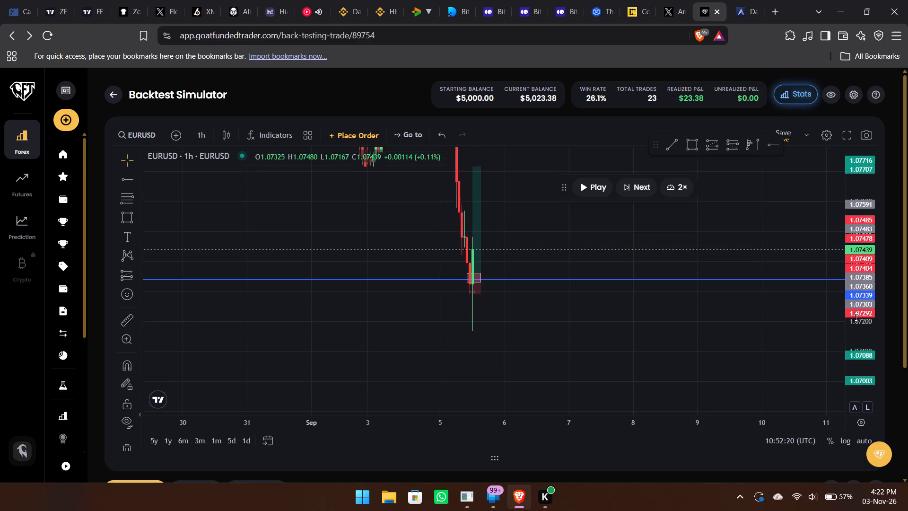
left_click_drag(856, 317, 845, 381)
left_click(594, 188)
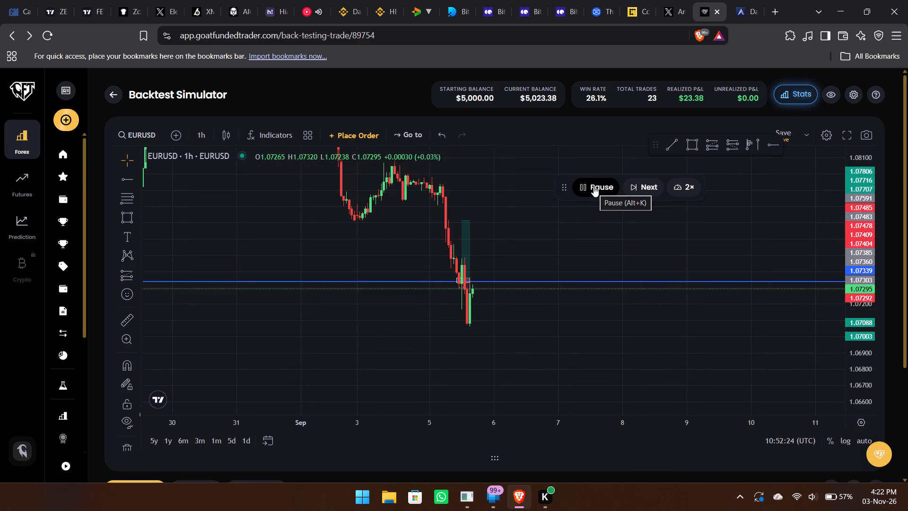
left_click(594, 186)
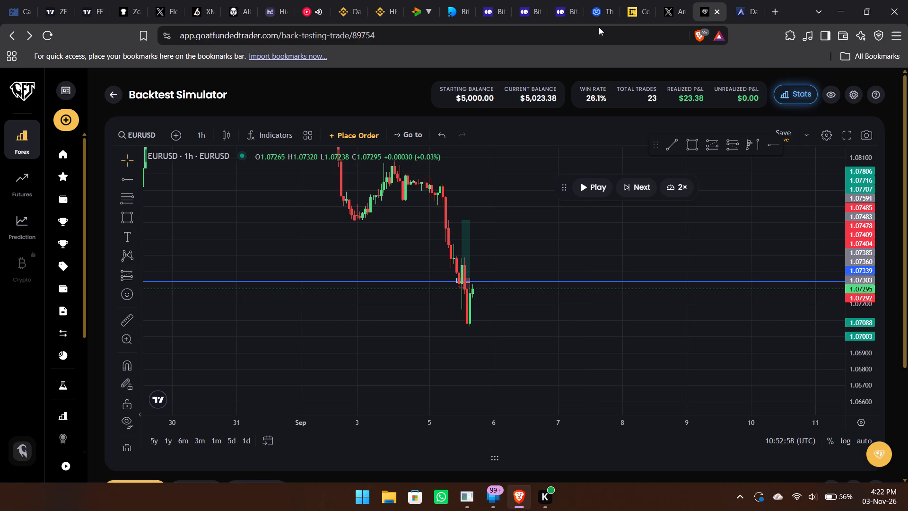
Switch to YouTube Music and pause the song that is playing.
left_click(308, 4)
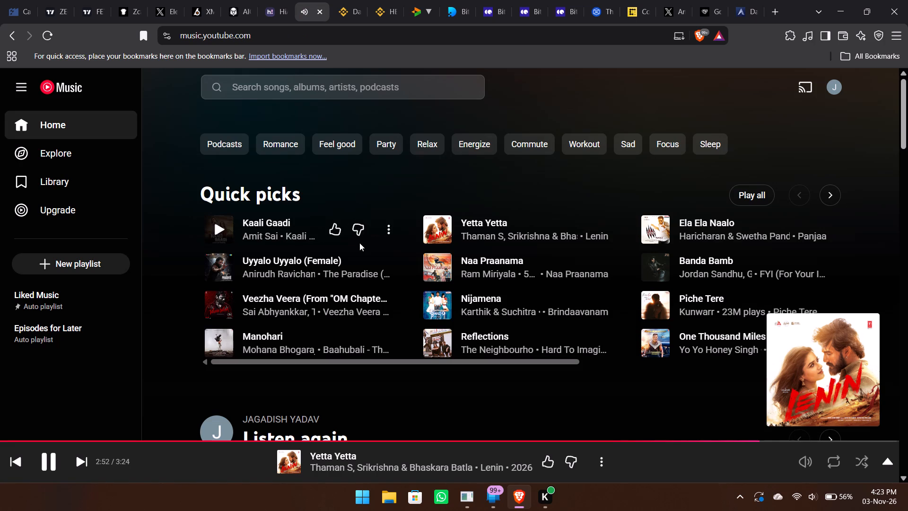
key("space")
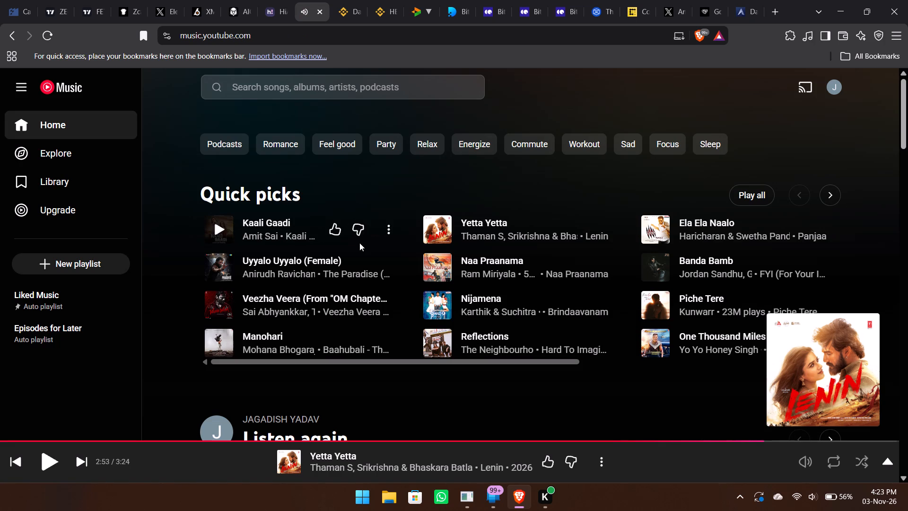